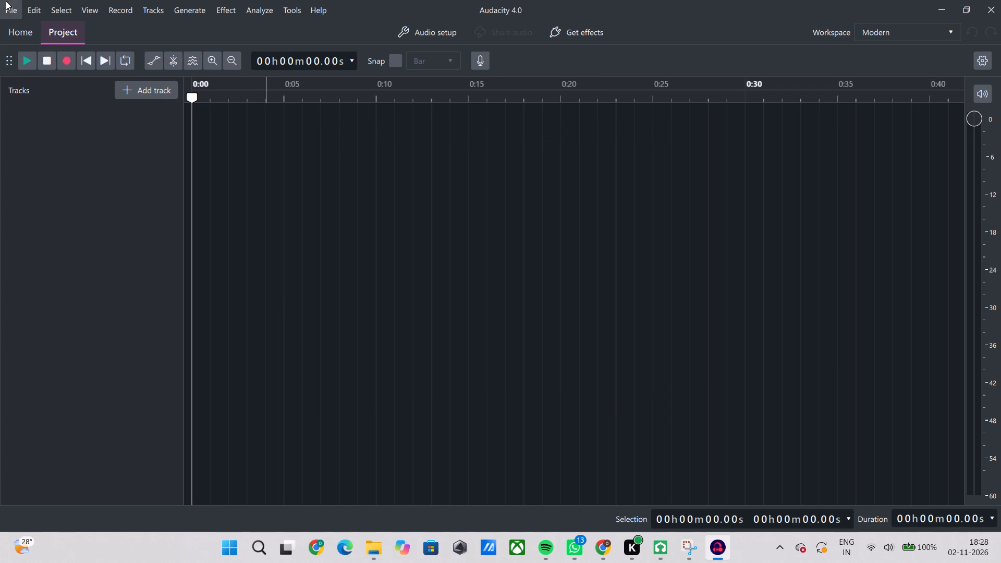
Create a new empty project from the Projects home page.
left_click(26, 35)
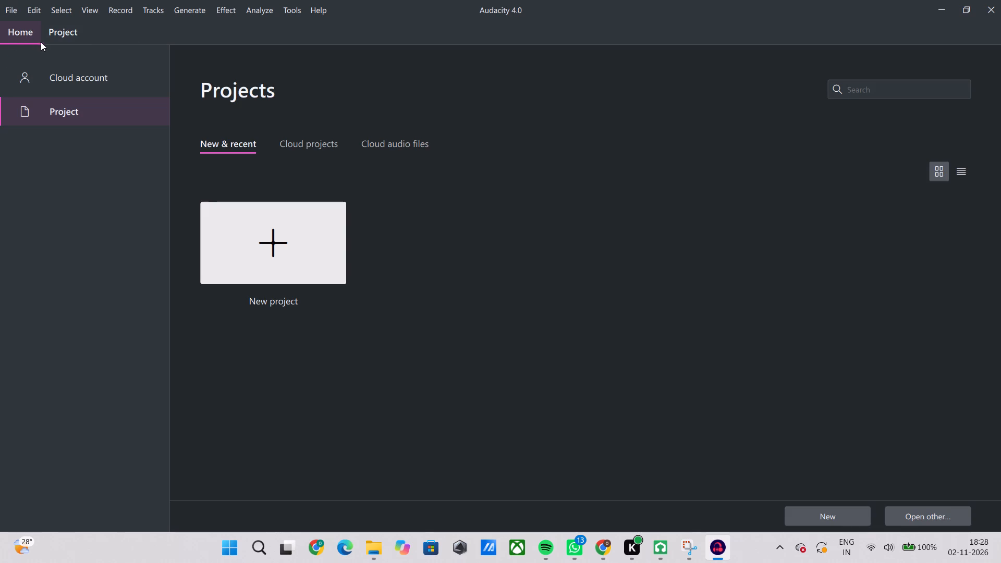
left_click(250, 253)
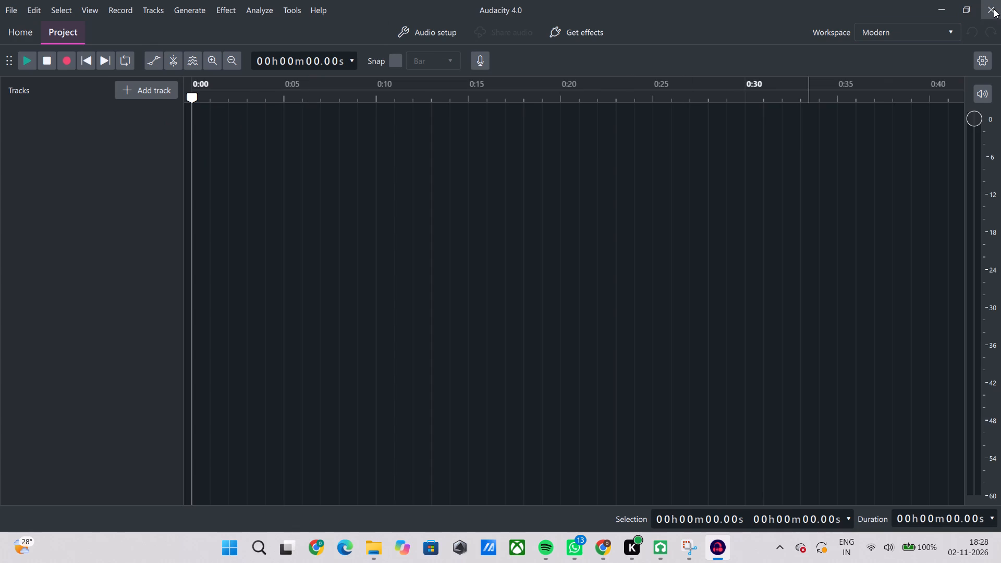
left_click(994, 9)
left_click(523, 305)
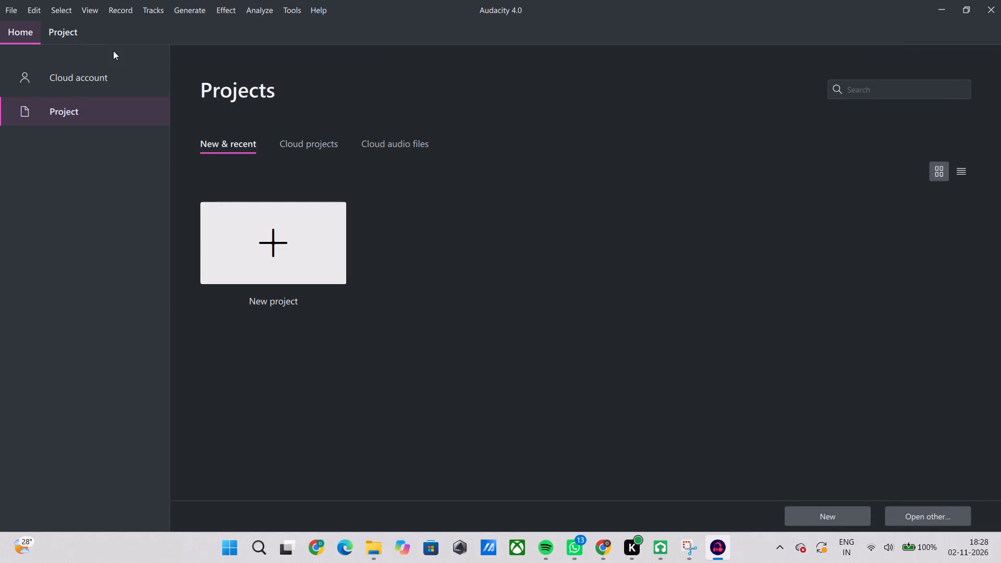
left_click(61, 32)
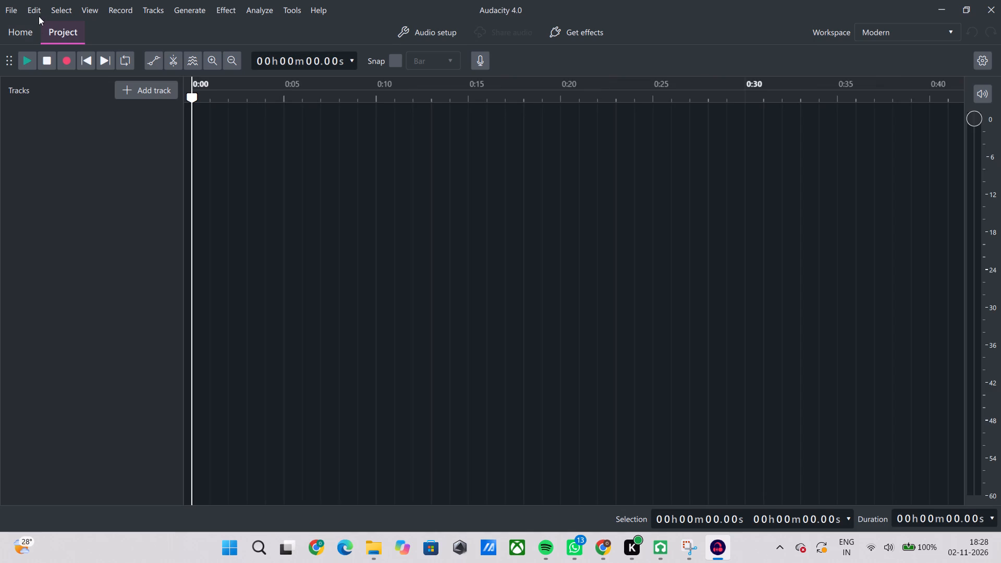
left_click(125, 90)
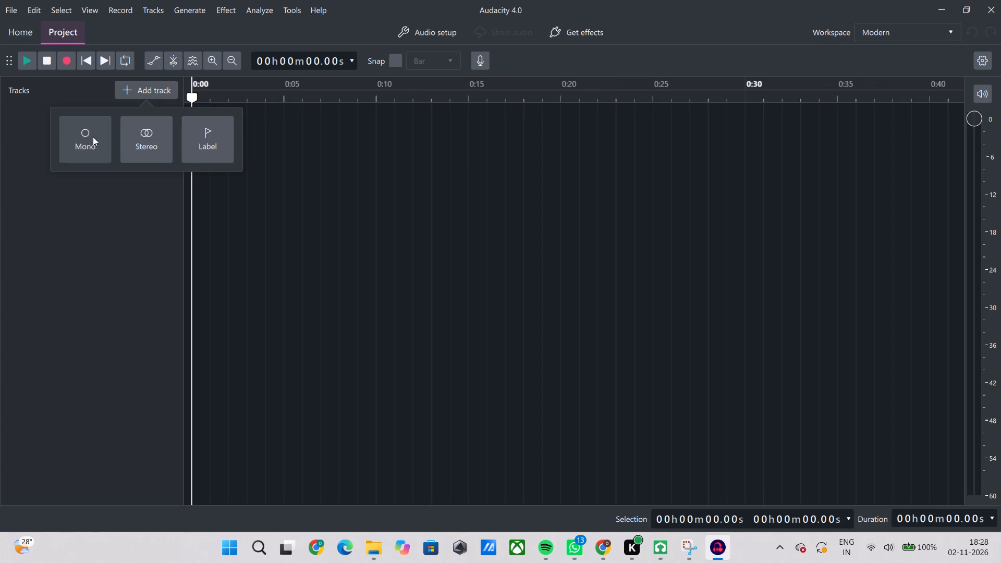
Open the Best Koli 2 audio file from the Aayush folder in Downloads.
left_click(15, 9)
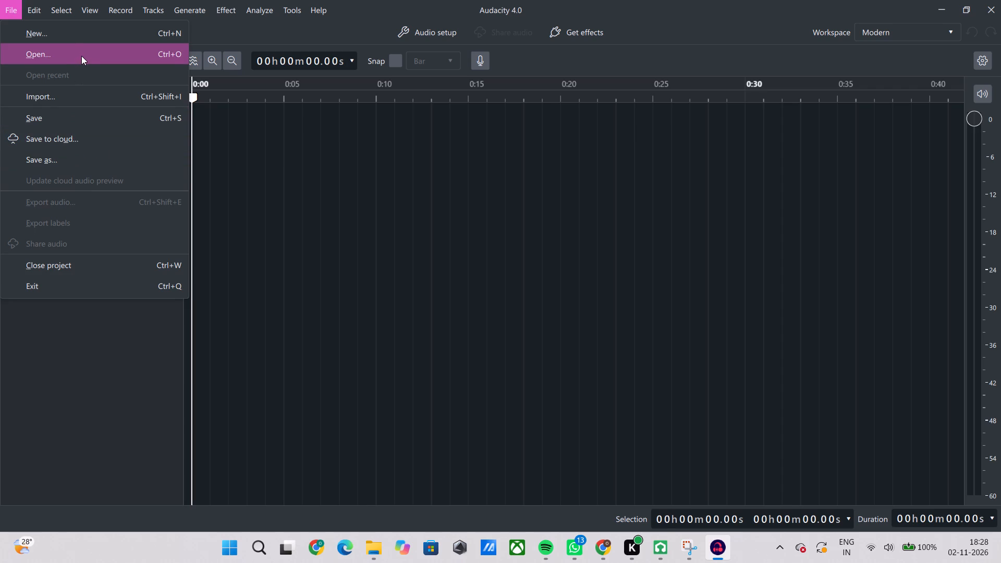
left_click(81, 56)
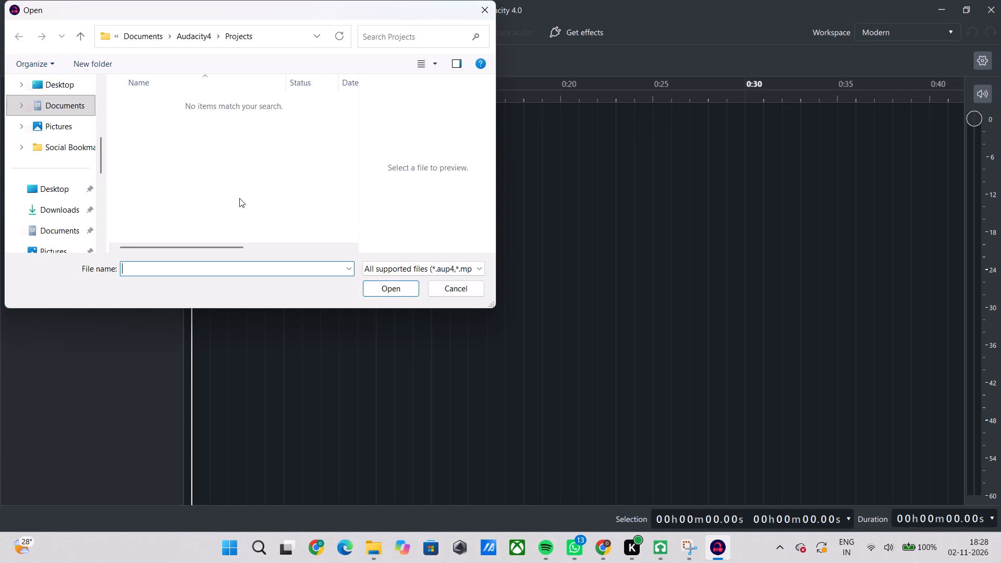
left_click(68, 210)
double_click(153, 124)
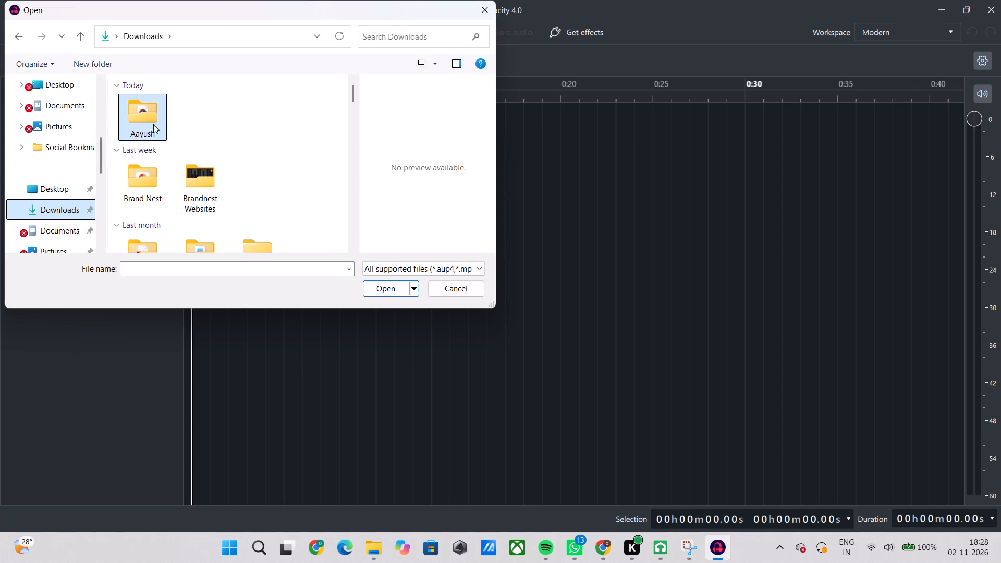
scroll(174, 201, "down", 1)
scroll(174, 201, "up", 1)
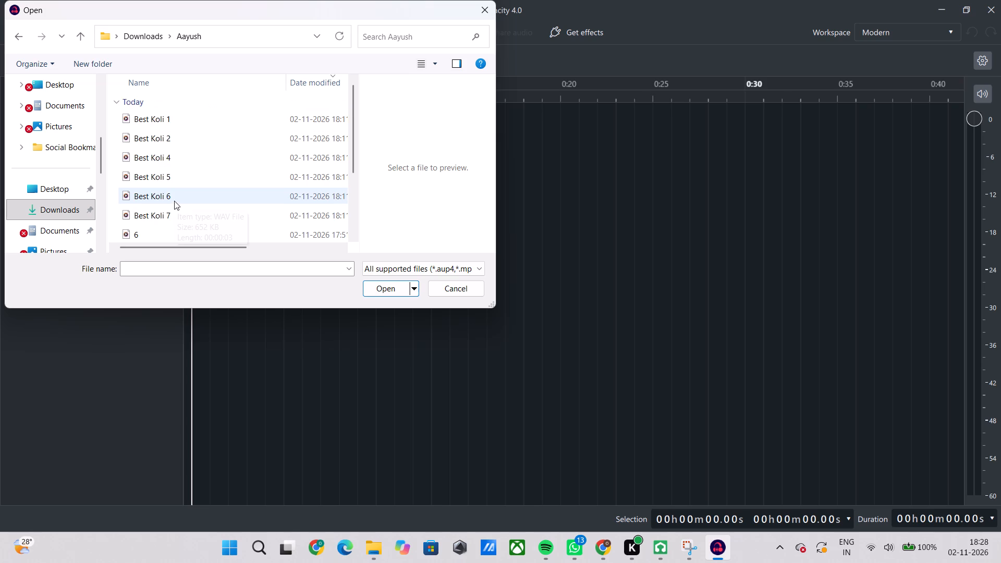
left_click(163, 113)
left_click(174, 135)
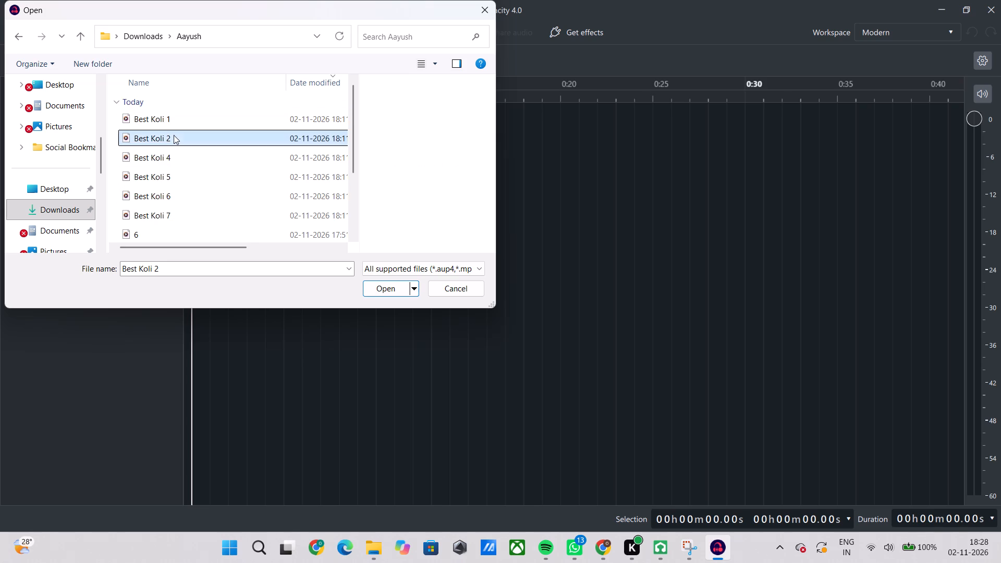
left_click(378, 286)
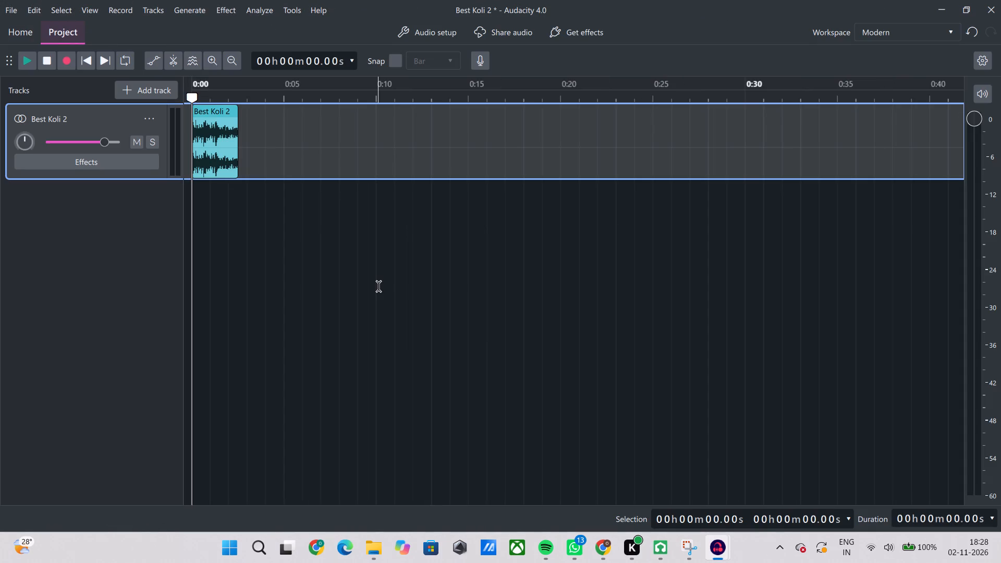
Examine the Best Koli 2 clip's waveform up close along the timeline, back to its start.
scroll(239, 158, "up", 6, "ctrl")
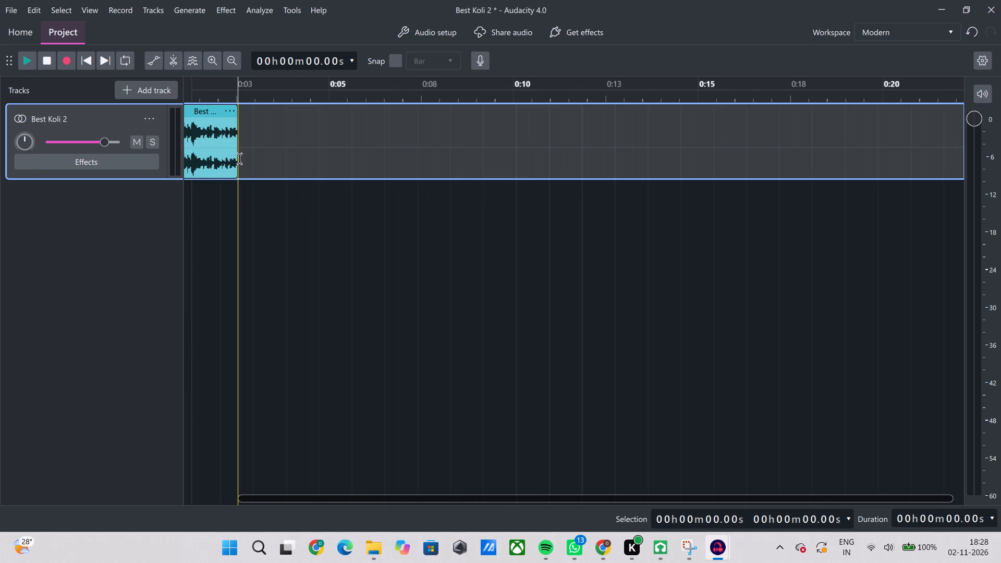
scroll(239, 158, "right", 10)
scroll(239, 158, "up", 3, "ctrl")
scroll(239, 158, "right", 1)
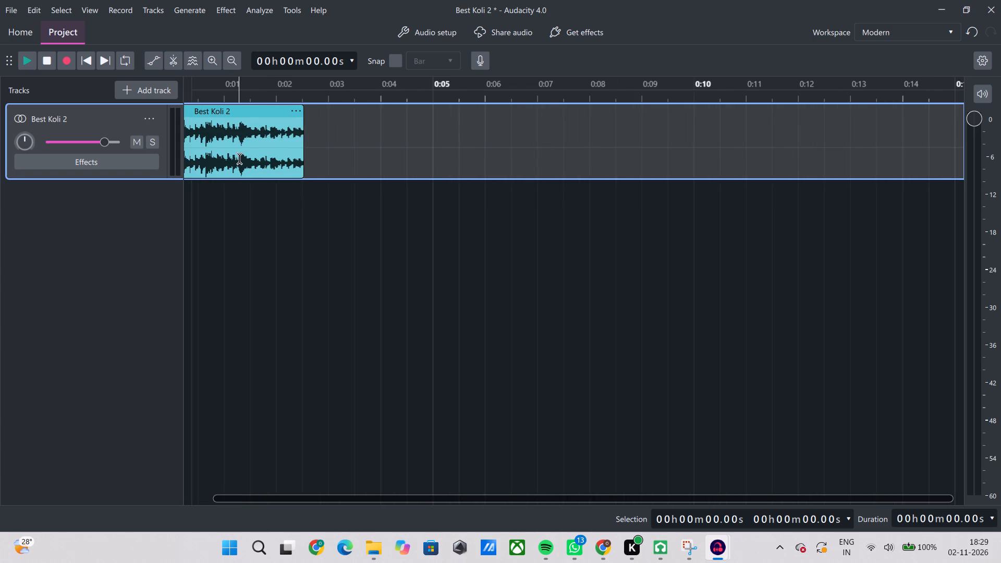
scroll(239, 158, "up", 9, "ctrl")
scroll(239, 158, "right", 1)
scroll(239, 158, "up", 3, "ctrl")
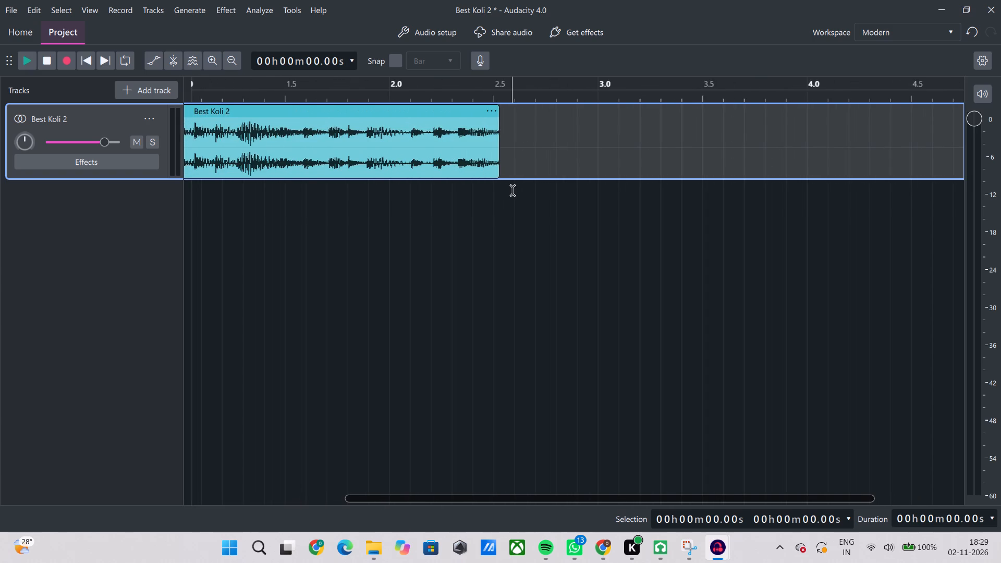
scroll(512, 190, "right", 13)
scroll(380, 186, "up", 3, "ctrl")
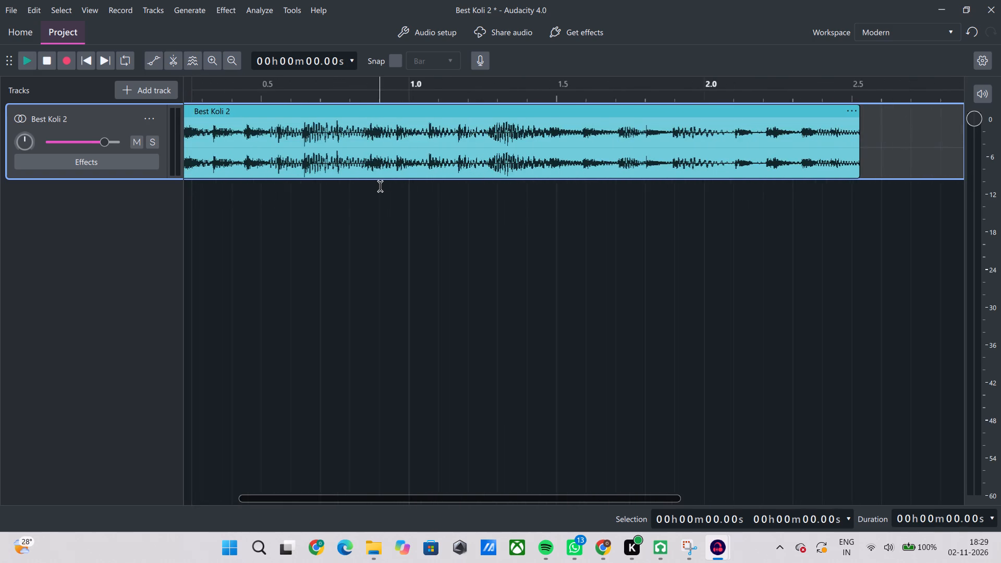
scroll(380, 186, "up", 5, "ctrl")
scroll(380, 186, "right", 9)
scroll(380, 186, "right", 14)
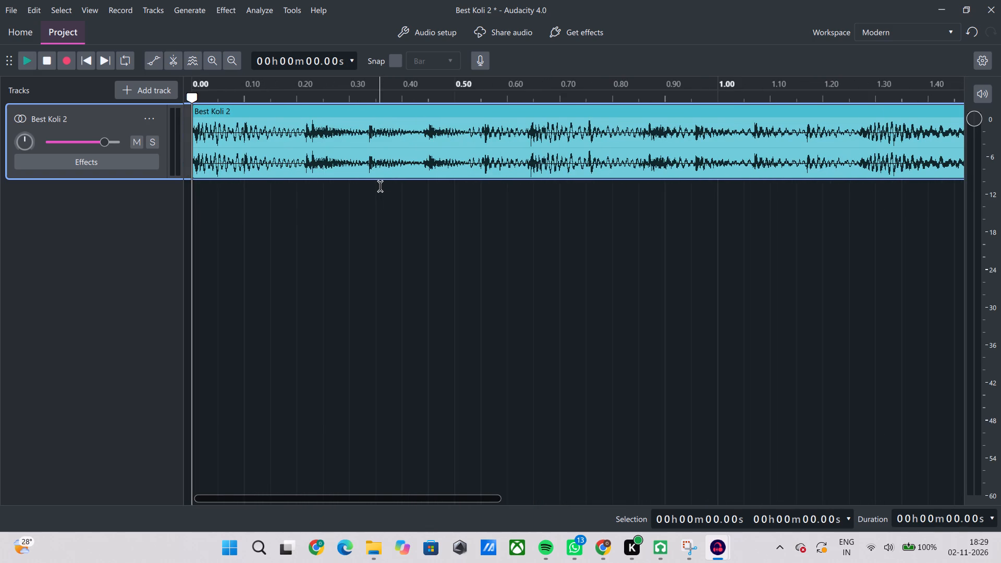
Play the Best Koli 2 clip from its start several times, comparing the sound with the full waveform.
key("space")
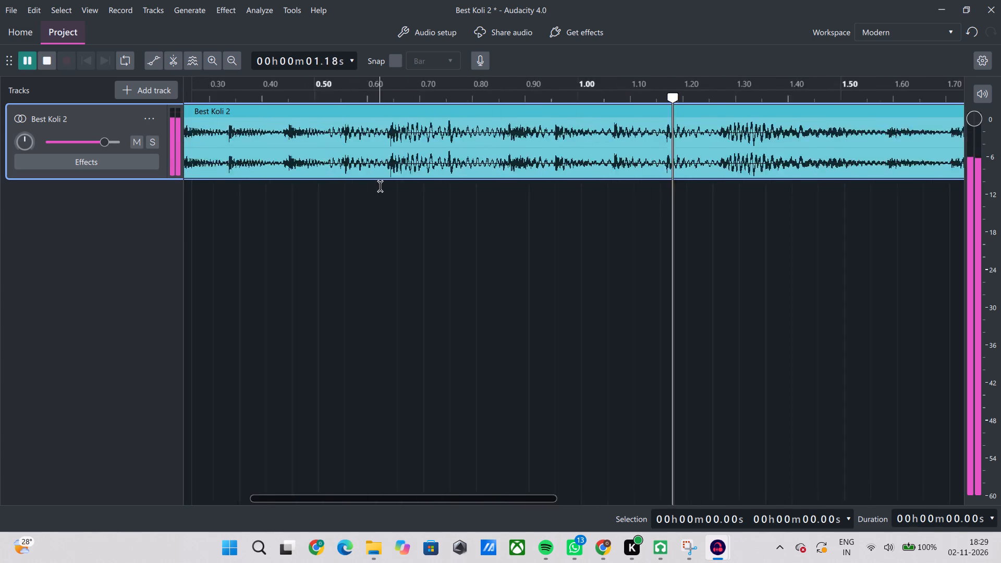
scroll(380, 186, "right", 12)
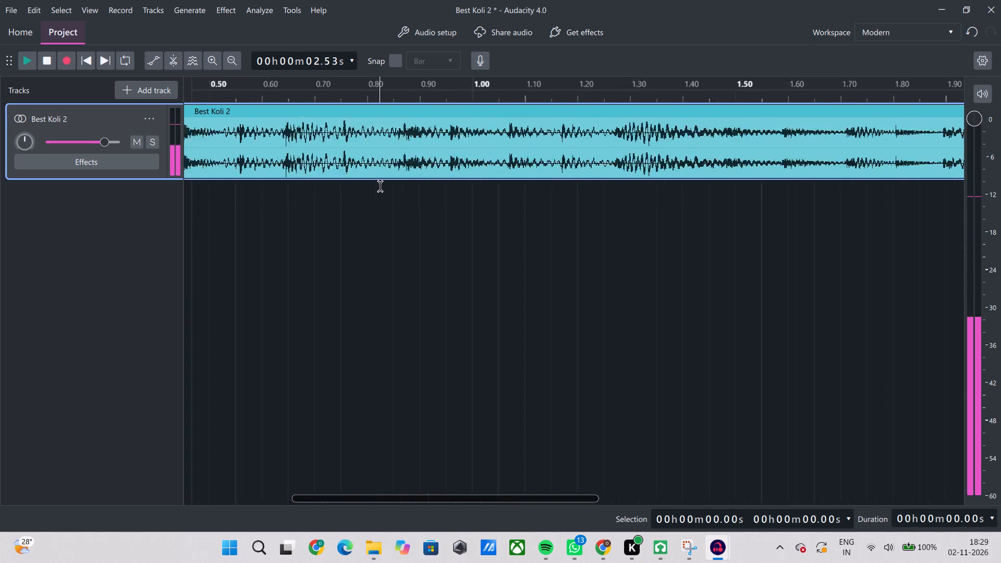
scroll(380, 186, "right", 13)
key("space")
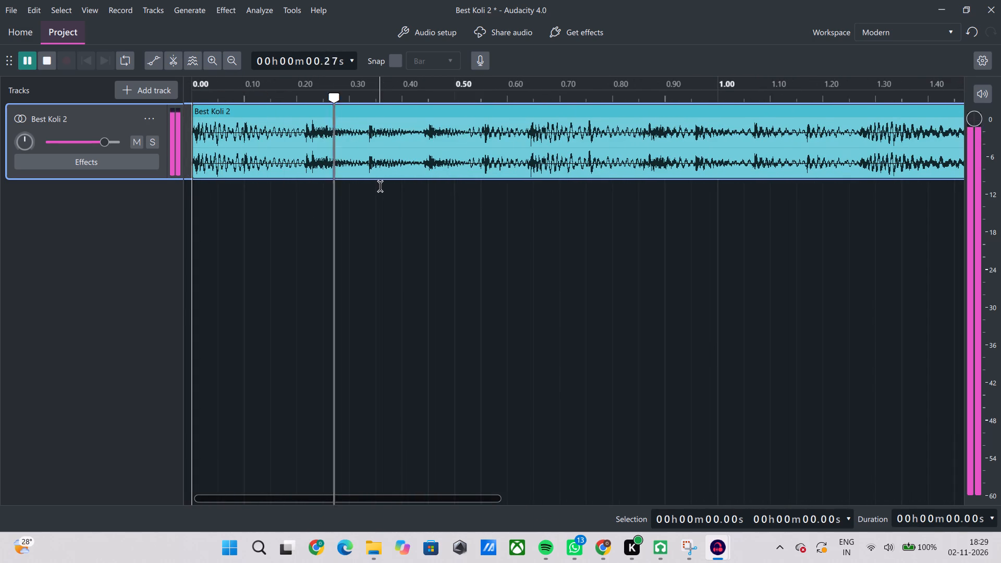
key("space")
key("space")
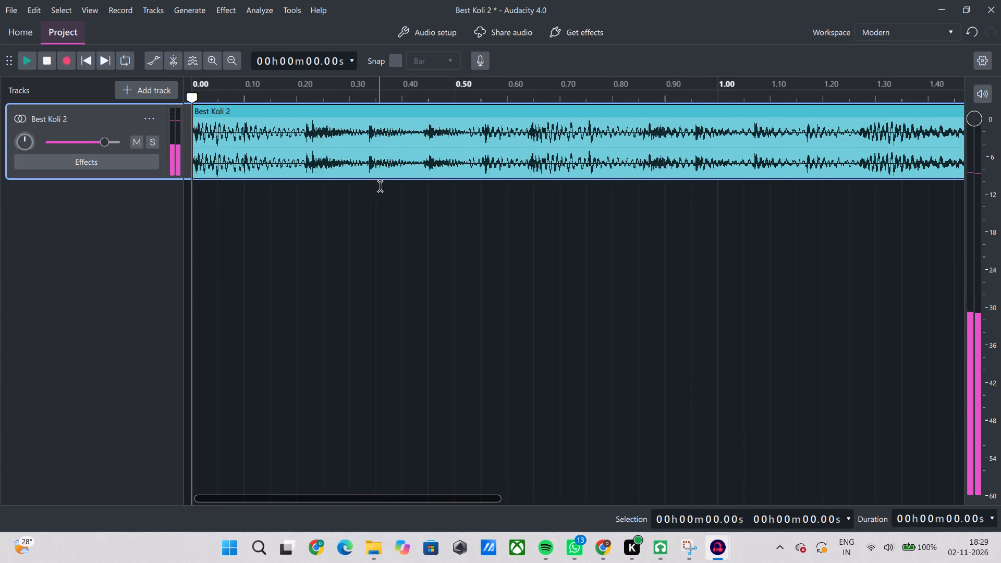
key("space")
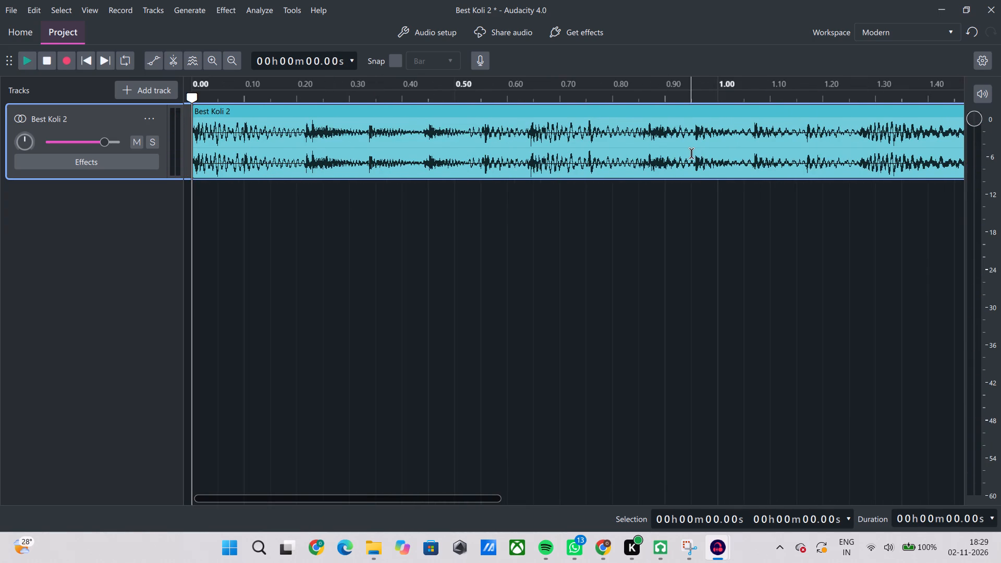
scroll(691, 153, "down", 9, "ctrl")
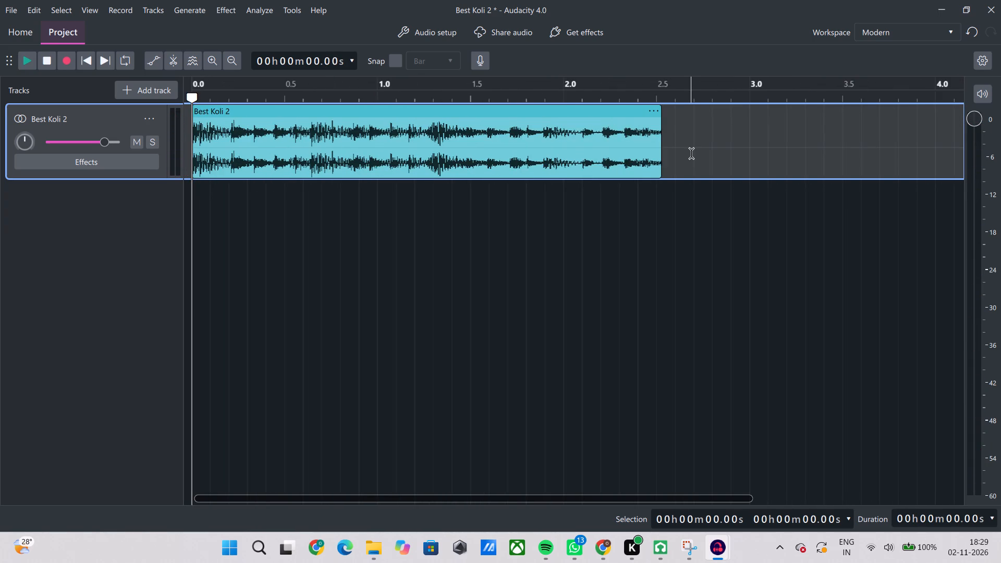
scroll(691, 153, "up", 2, "ctrl")
scroll(691, 153, "down", 2, "ctrl")
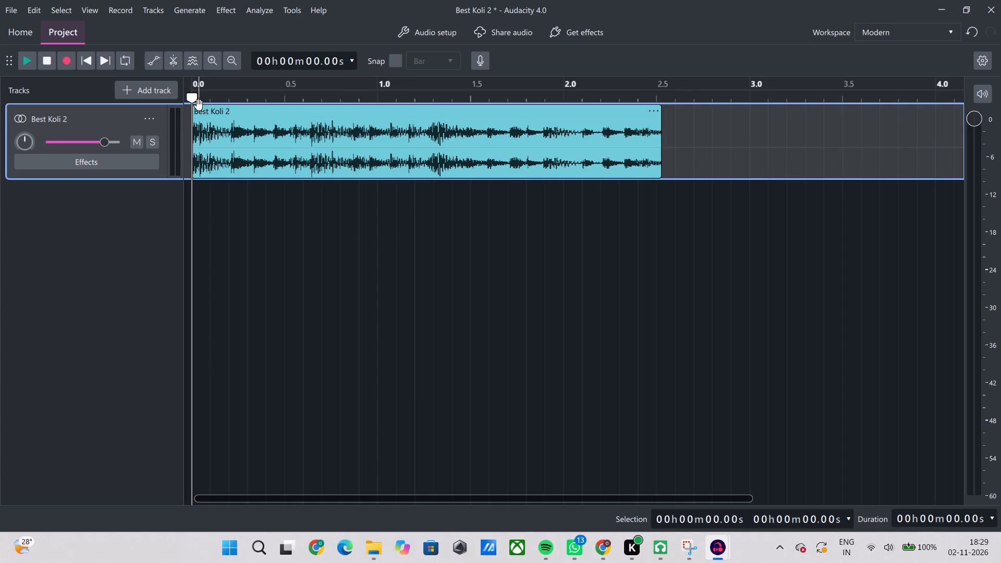
key("space")
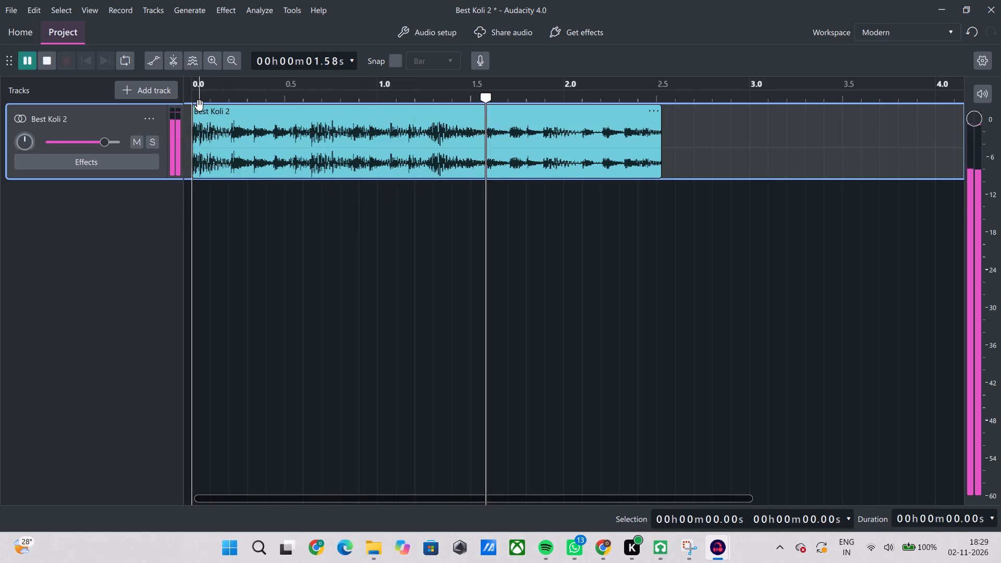
key("space")
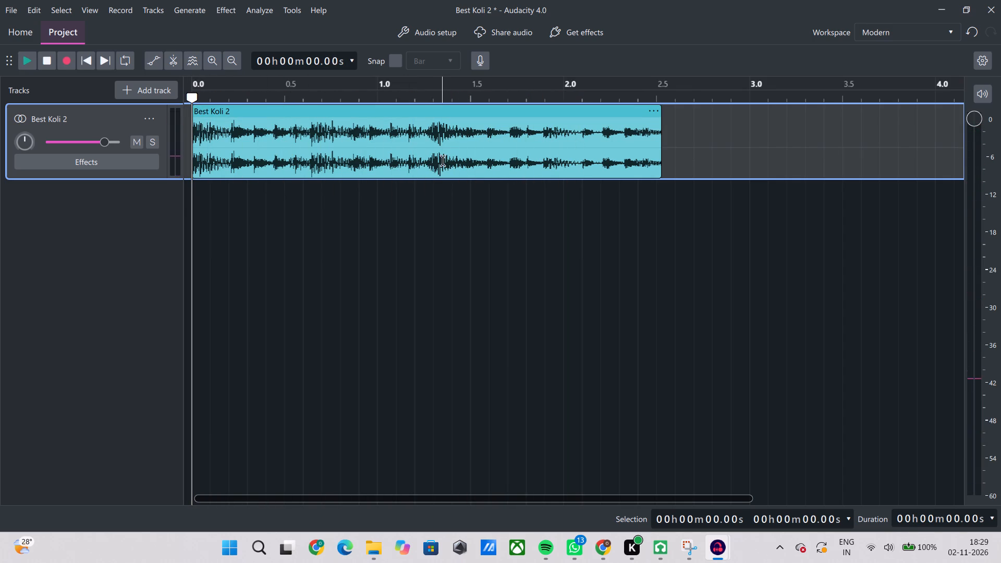
scroll(440, 150, "down", 1)
left_click(437, 84)
Add a label track to the project below the Best Koli 2 audio track.
left_click(144, 93)
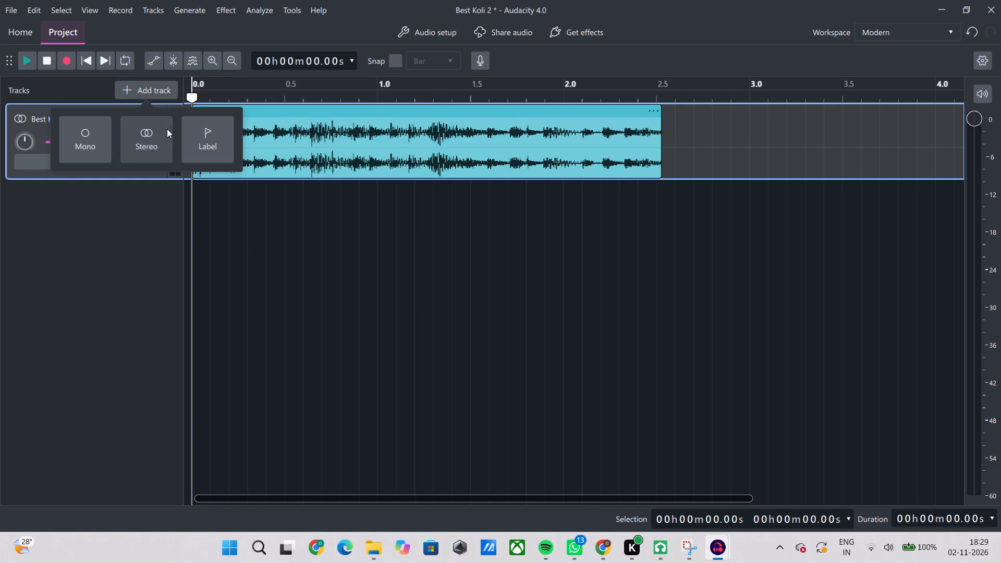
left_click(196, 141)
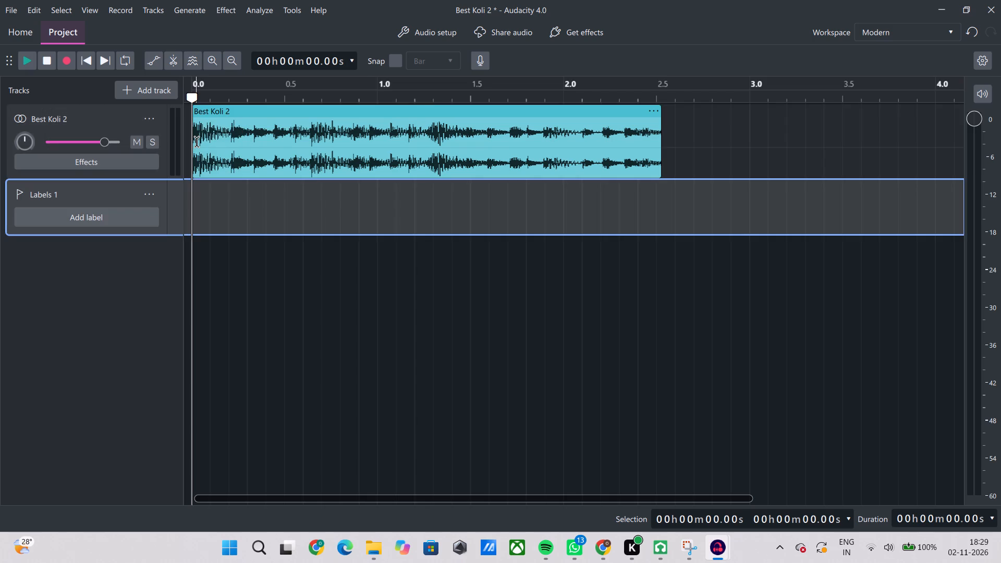
Place the playhead at about 1.19 s in the Best Koli 2 clip.
left_click(439, 132)
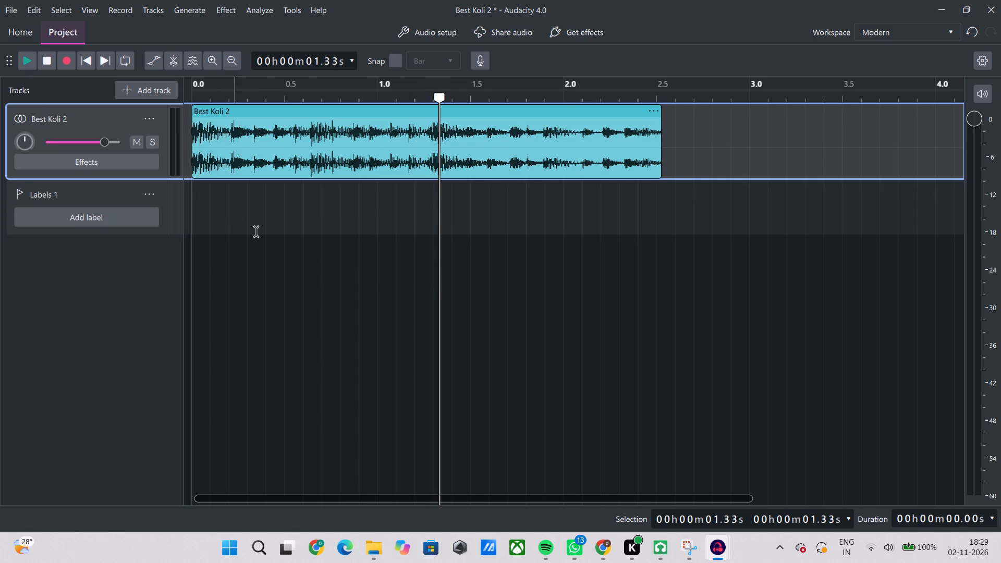
left_click(568, 228)
left_click(412, 152)
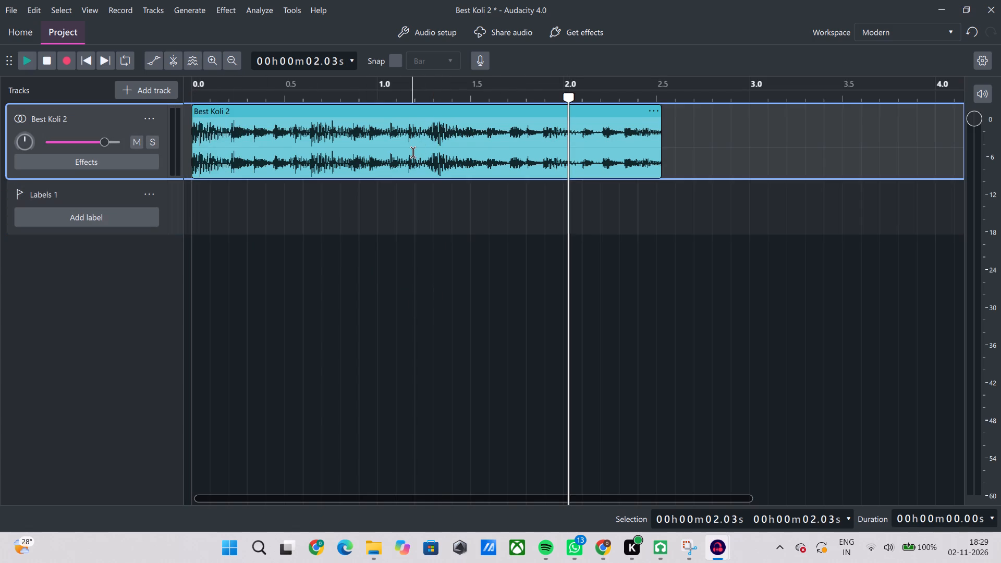
Inspect the Best Koli 2 waveform in detail around the playhead and through the rest of the clip.
scroll(412, 152, "up", 8, "ctrl")
scroll(412, 152, "right", 1)
scroll(412, 152, "up", 7, "ctrl")
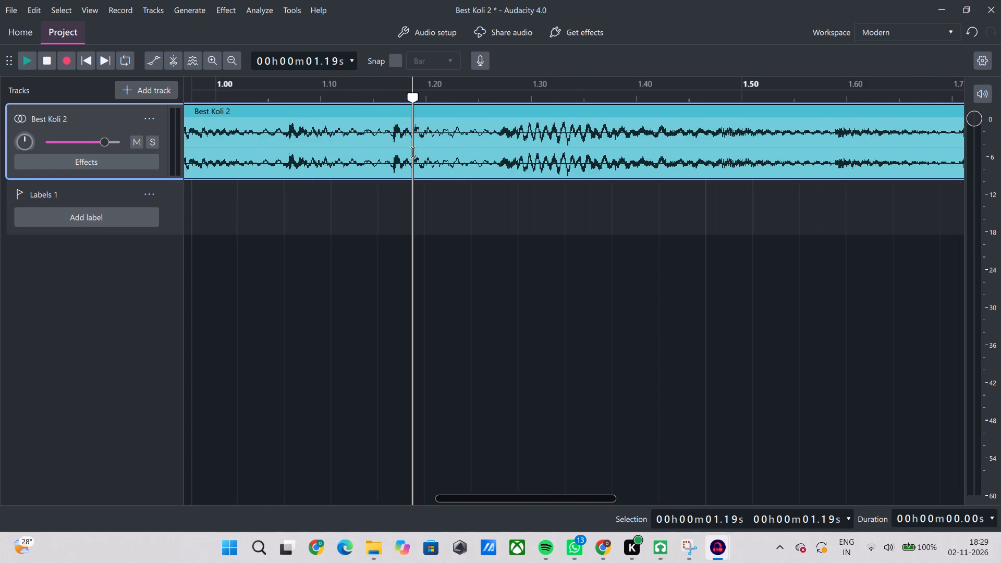
scroll(412, 152, "up", 10, "ctrl")
scroll(412, 152, "right", 12)
scroll(412, 152, "left", 8)
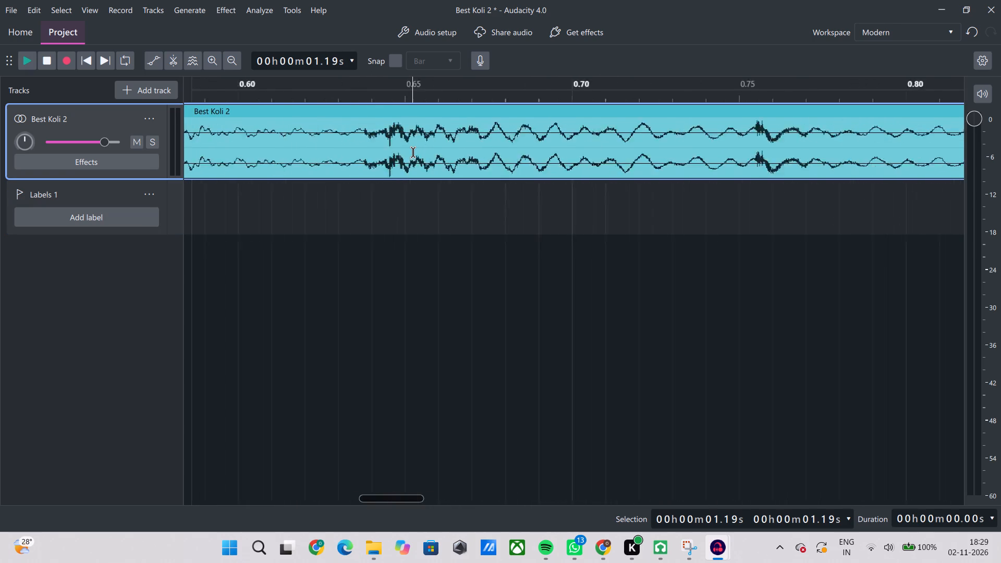
scroll(412, 152, "left", 10)
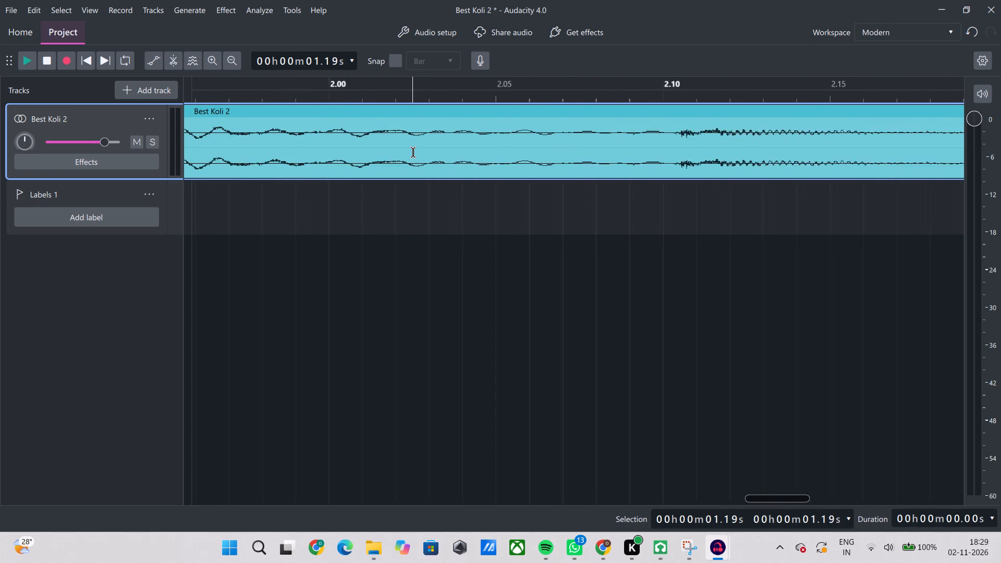
scroll(412, 152, "right", 1)
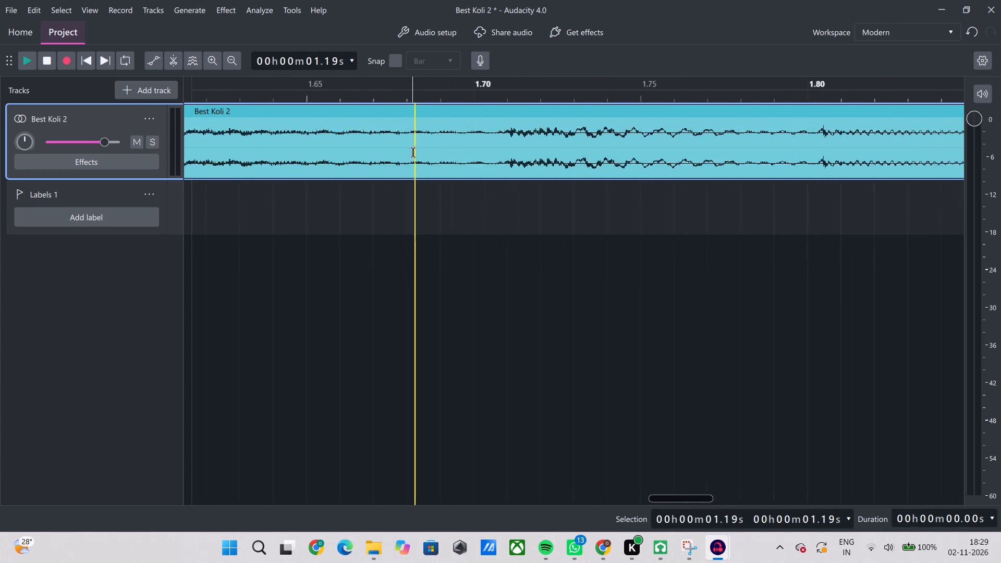
scroll(412, 152, "right", 1)
scroll(412, 152, "down", 17, "ctrl")
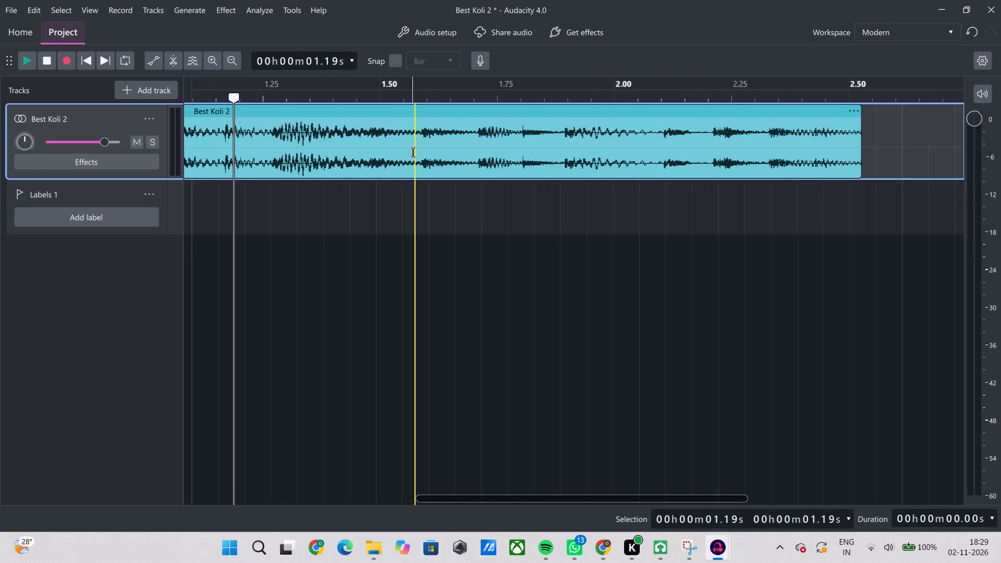
scroll(412, 152, "down", 7, "ctrl")
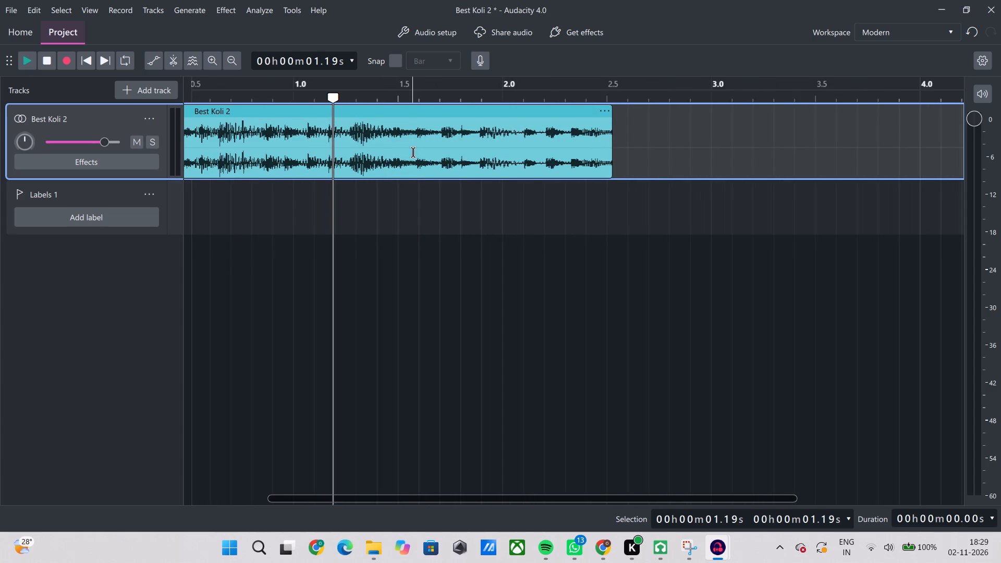
Examine the Best Koli 2 waveform closely around 1.34 s and 1.40 s for a suitable cut point.
scroll(412, 152, "down", 4, "ctrl")
scroll(412, 152, "up", 4, "ctrl")
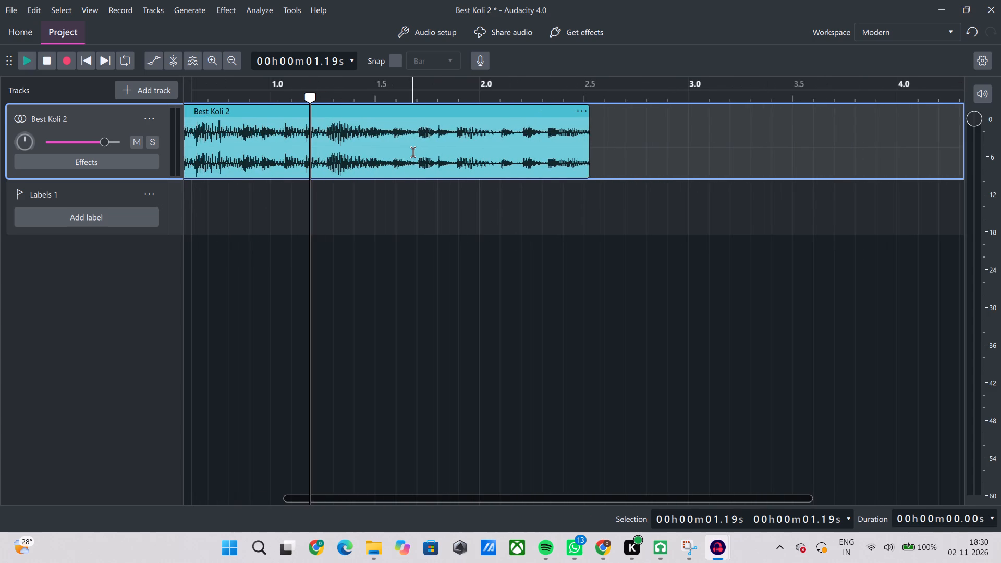
left_click(341, 140)
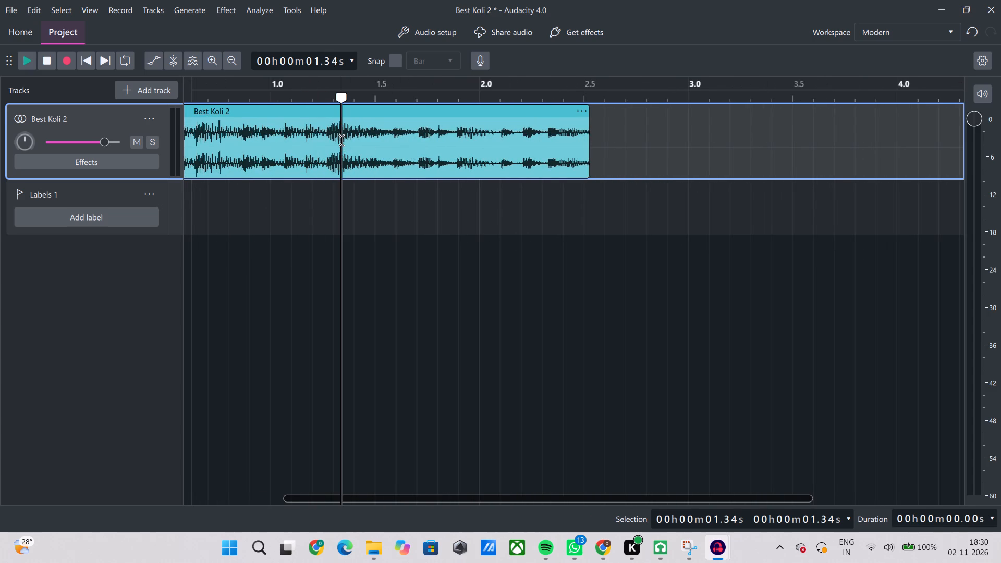
scroll(341, 140, "up", 3, "ctrl")
scroll(341, 140, "right", 1)
scroll(341, 140, "up", 1, "ctrl")
scroll(341, 140, "right", 1, "ctrl")
scroll(341, 140, "up", 3, "ctrl")
scroll(341, 140, "right", 1)
scroll(341, 140, "up", 5, "ctrl")
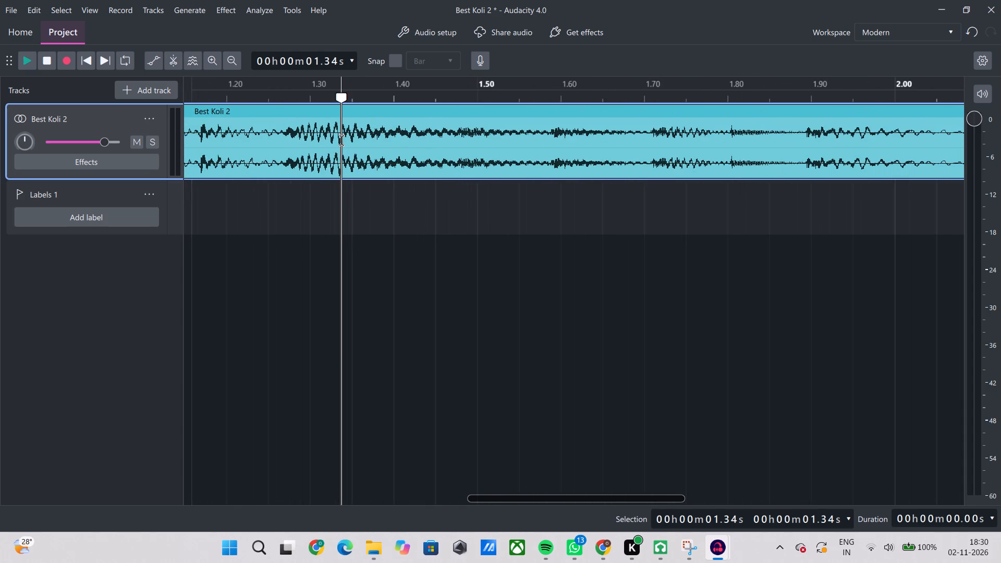
scroll(341, 140, "up", 9, "ctrl")
scroll(341, 140, "right", 1)
scroll(341, 140, "up", 5, "ctrl")
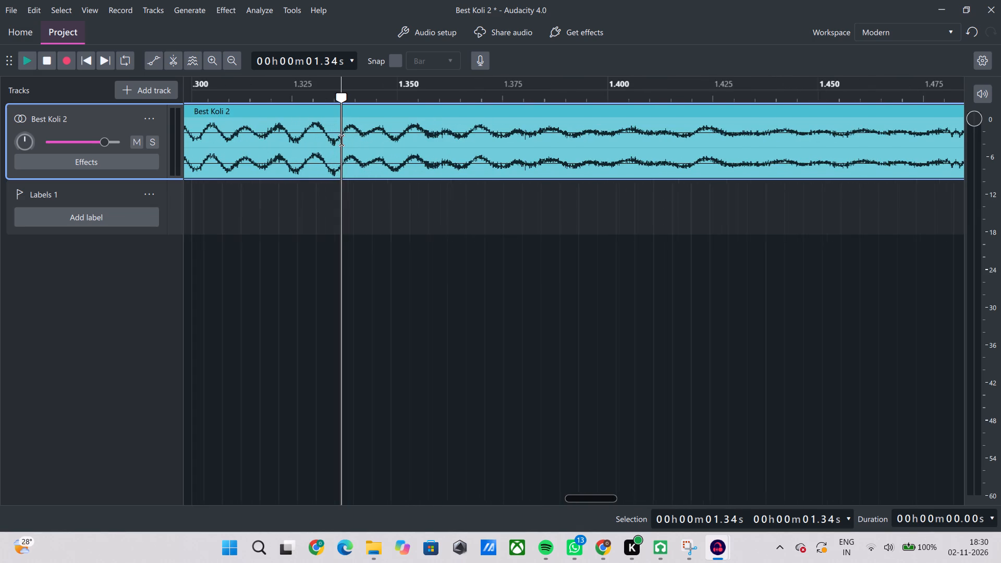
left_click(603, 155)
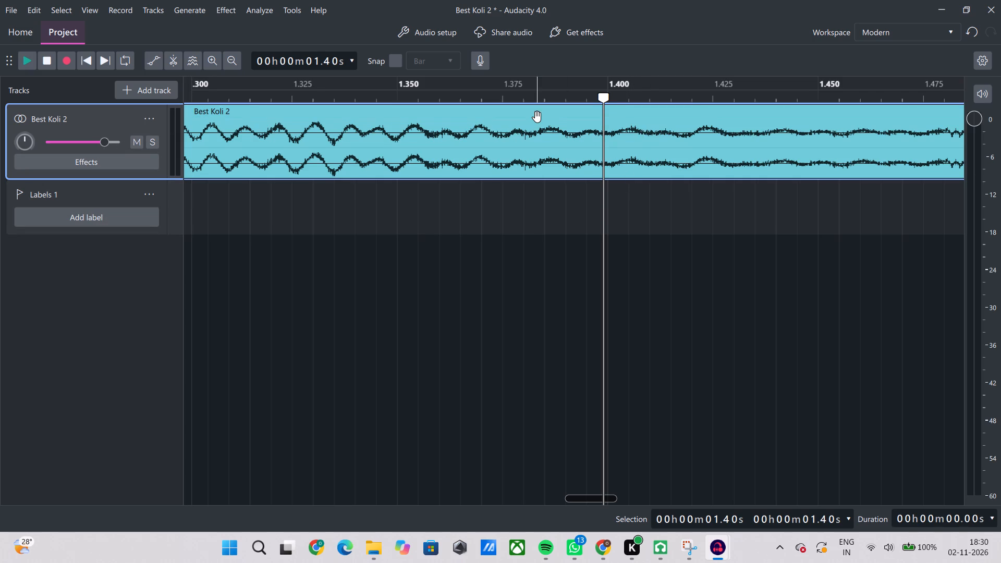
Split the Best Koli 2 clip at about 1.50 s.
left_click(168, 59)
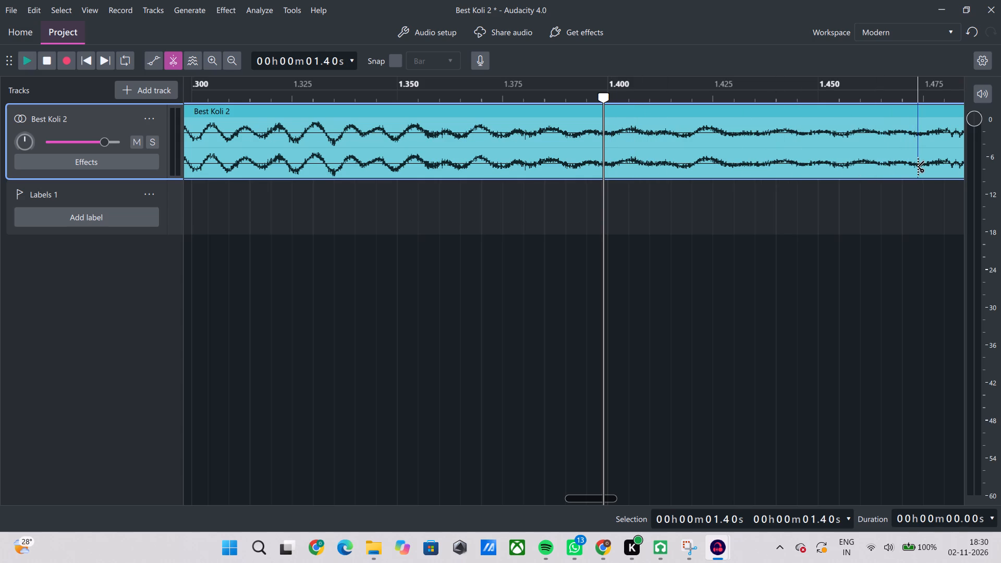
scroll(918, 167, "left", 3)
scroll(918, 167, "right", 1)
left_click(350, 155)
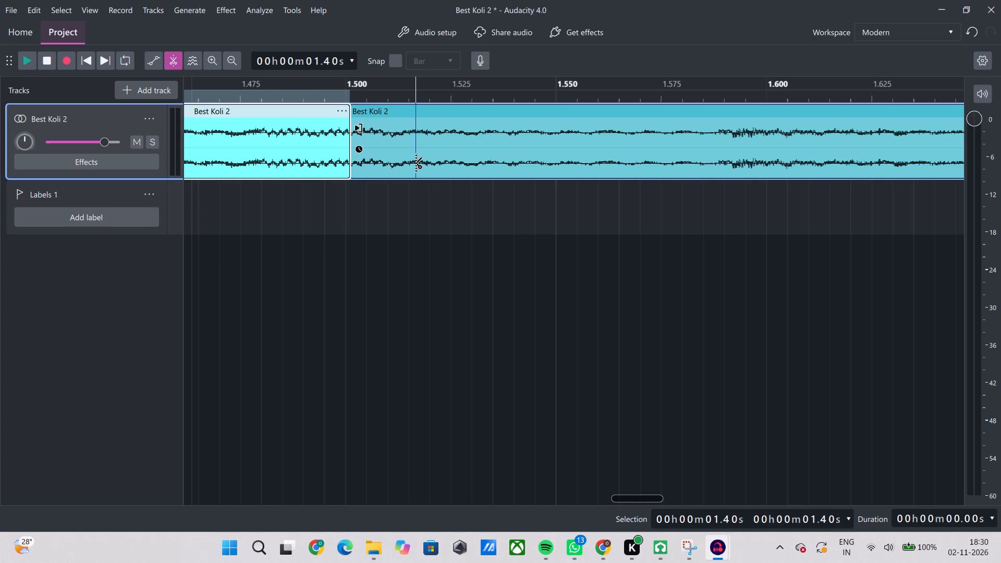
key("Return")
Play the audio past the 1.50 s split, ending with the split and envelope tools turned off.
left_click(149, 58)
left_click(32, 63)
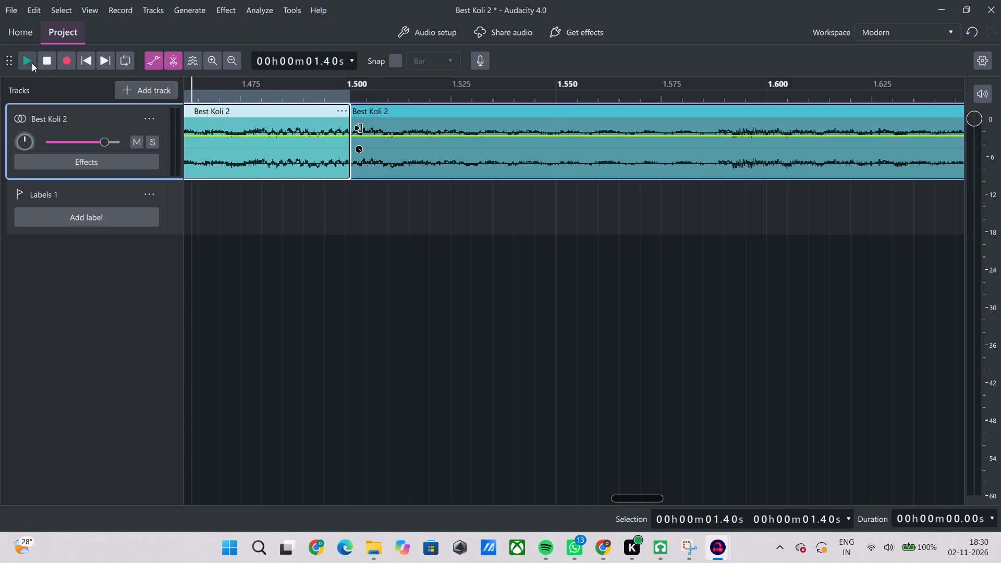
left_click(32, 63)
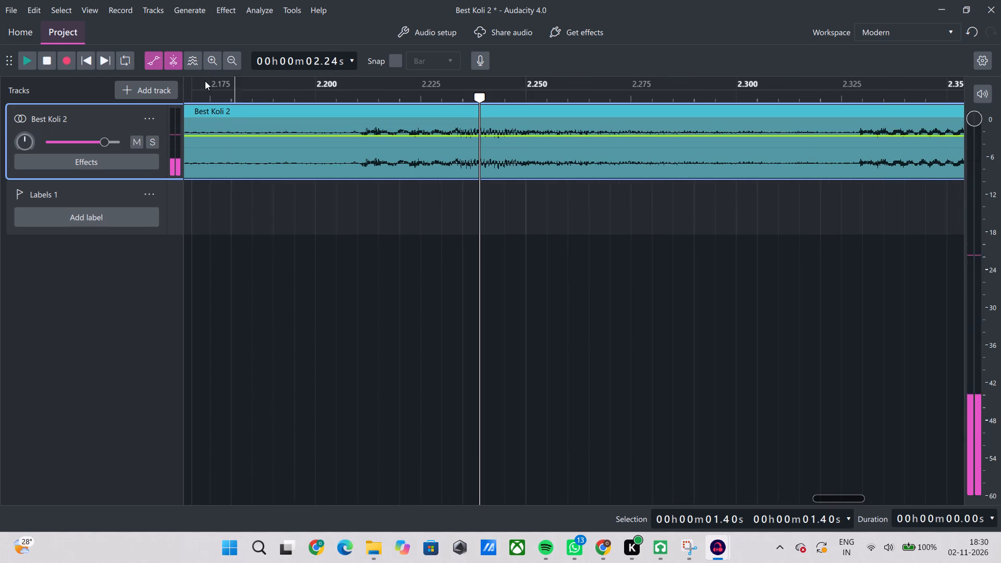
left_click(166, 58)
left_click(157, 59)
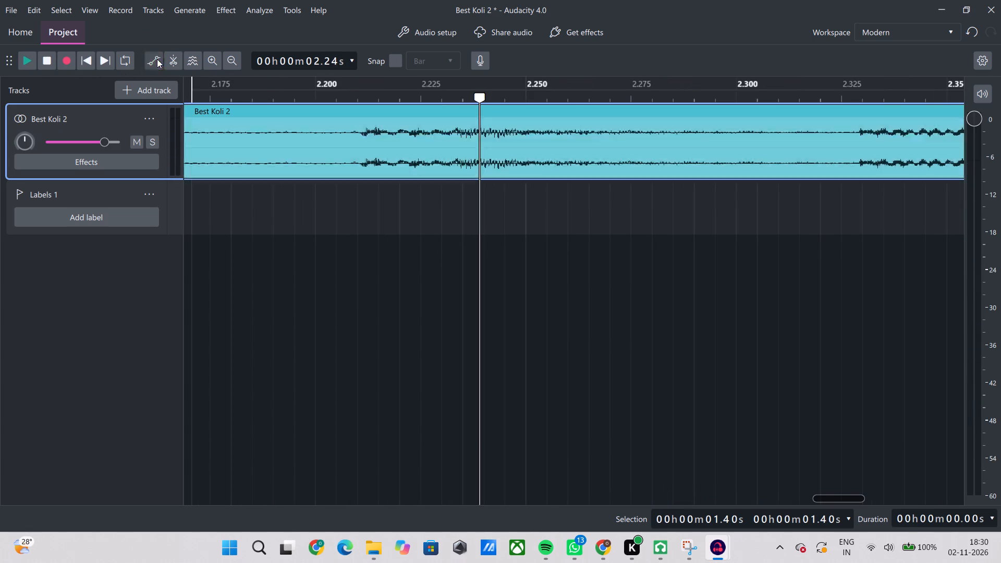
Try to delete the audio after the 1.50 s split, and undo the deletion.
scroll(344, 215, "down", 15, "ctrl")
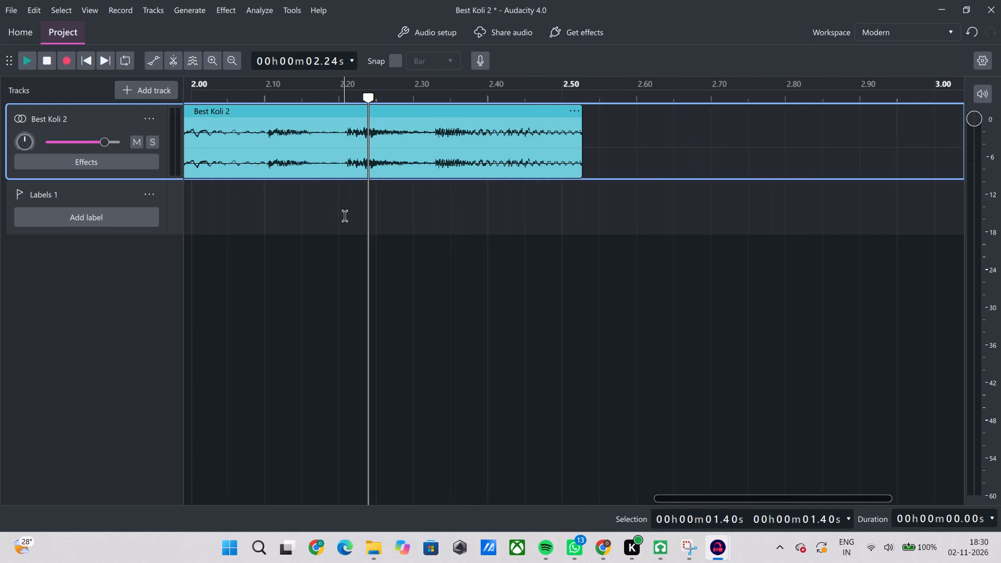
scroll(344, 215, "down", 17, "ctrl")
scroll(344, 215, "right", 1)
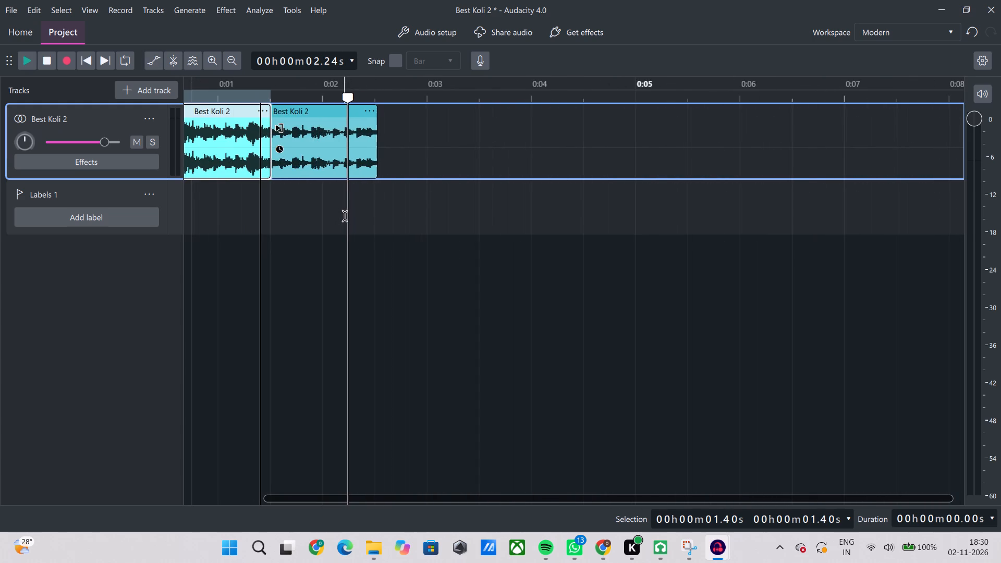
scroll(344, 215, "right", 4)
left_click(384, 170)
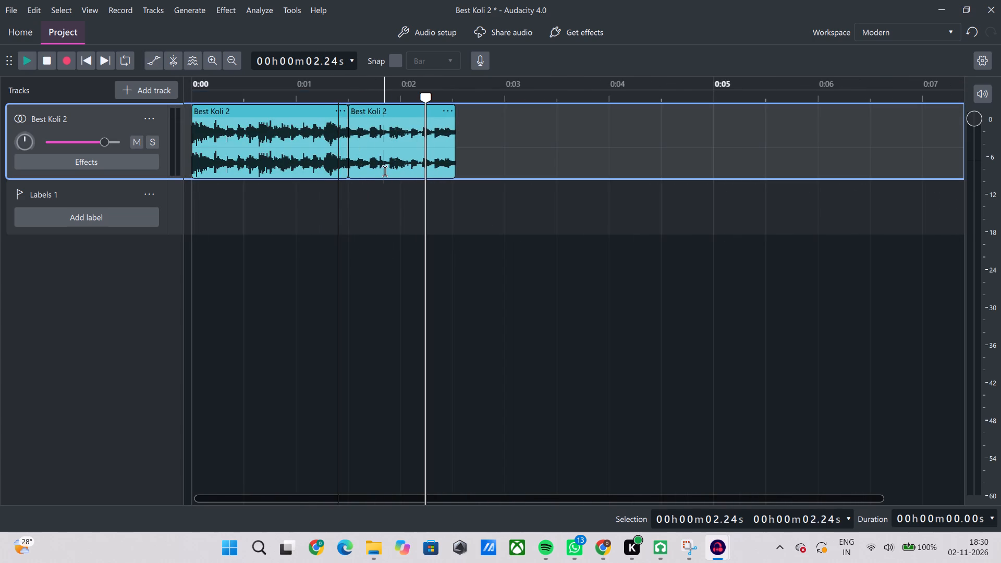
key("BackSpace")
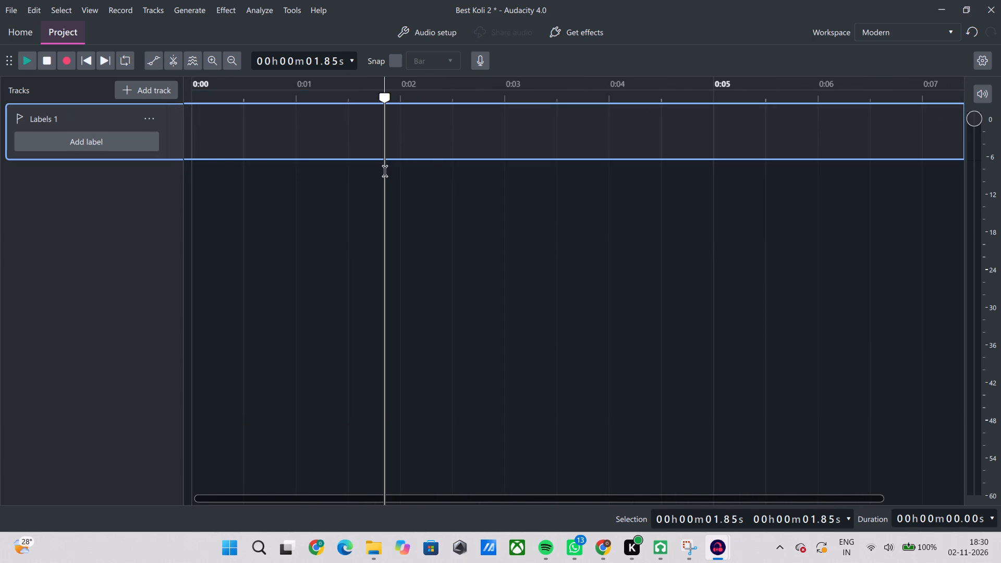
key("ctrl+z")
Delete the second Best Koli 2 clip, after 1.50 s, with the delete behavior set to Leave gap.
left_click(407, 144)
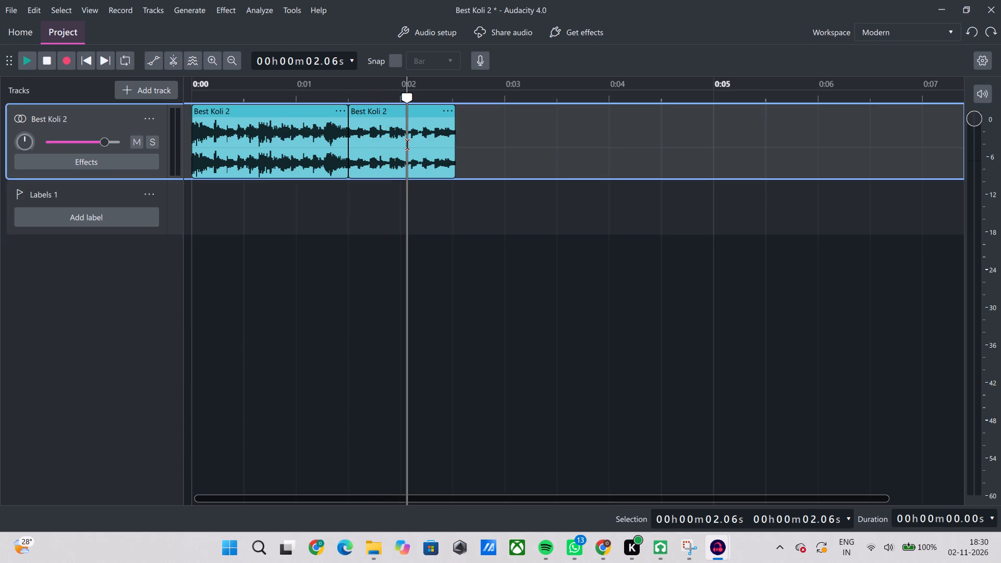
left_click(407, 144)
left_click(391, 145)
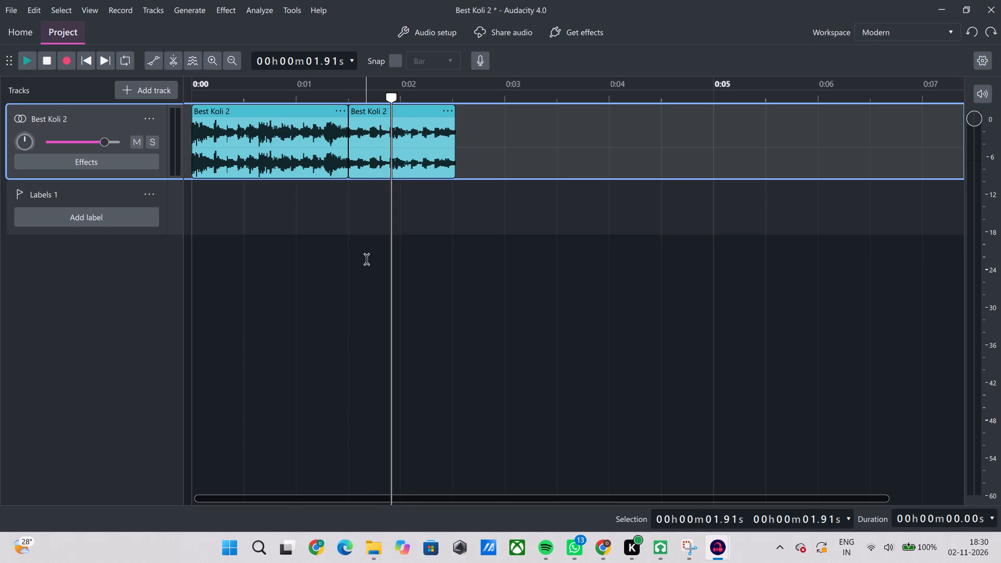
left_click(366, 259)
left_click(426, 166)
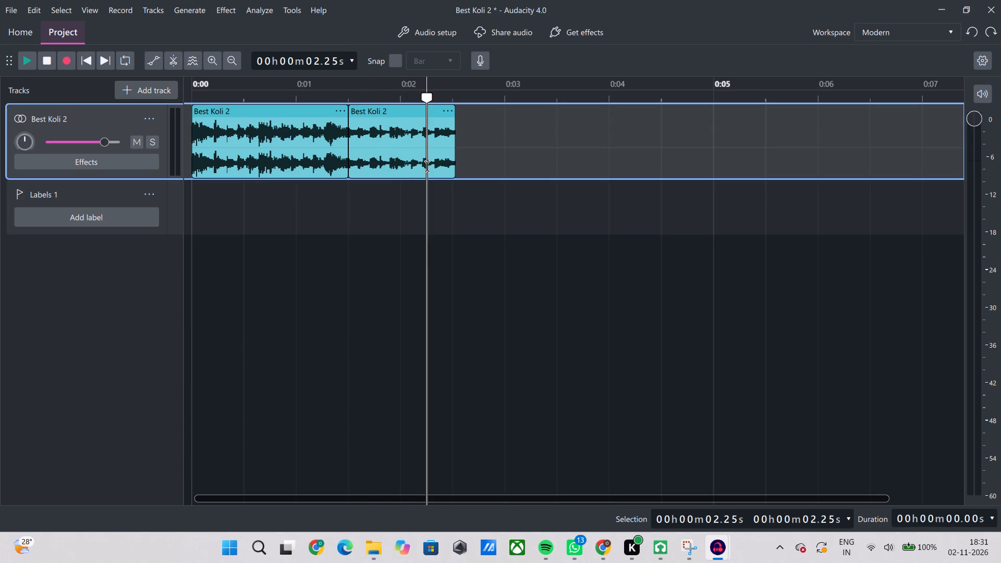
double_click(390, 154)
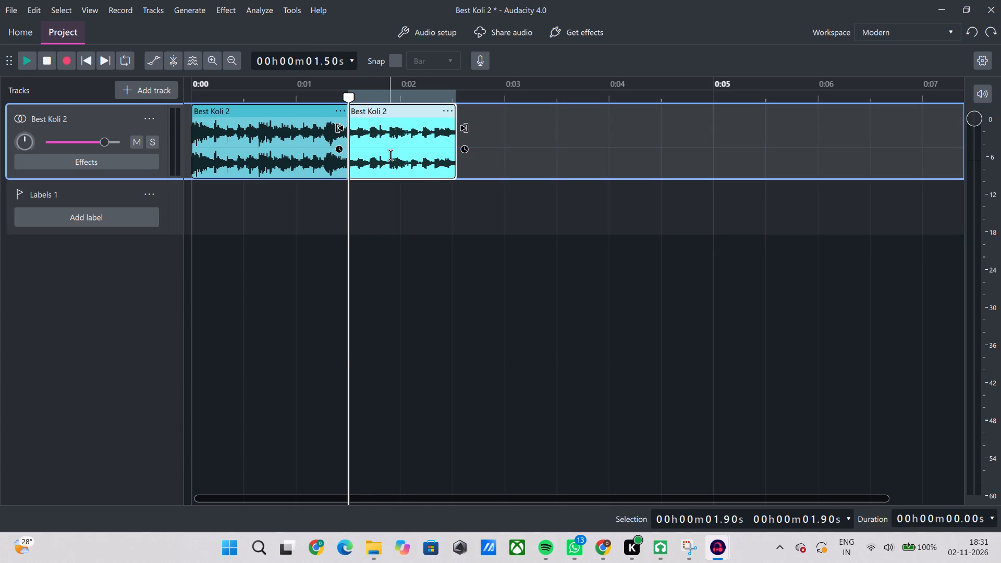
key("BackSpace")
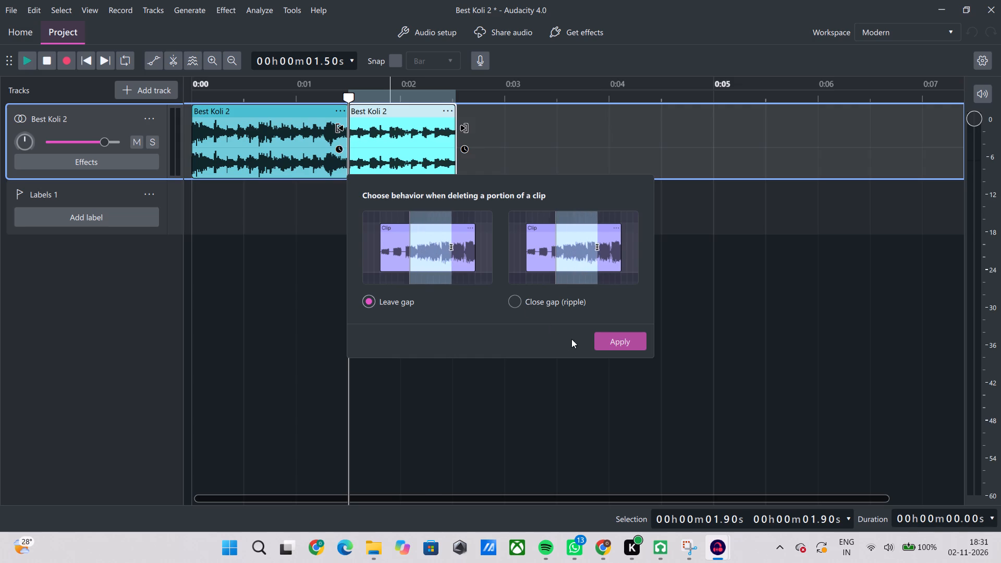
left_click(609, 343)
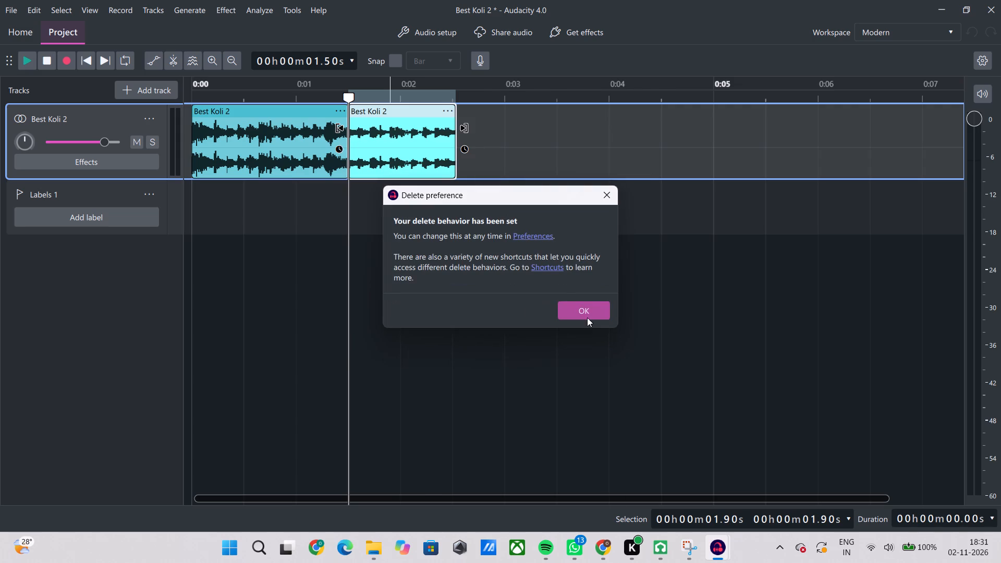
left_click(573, 306)
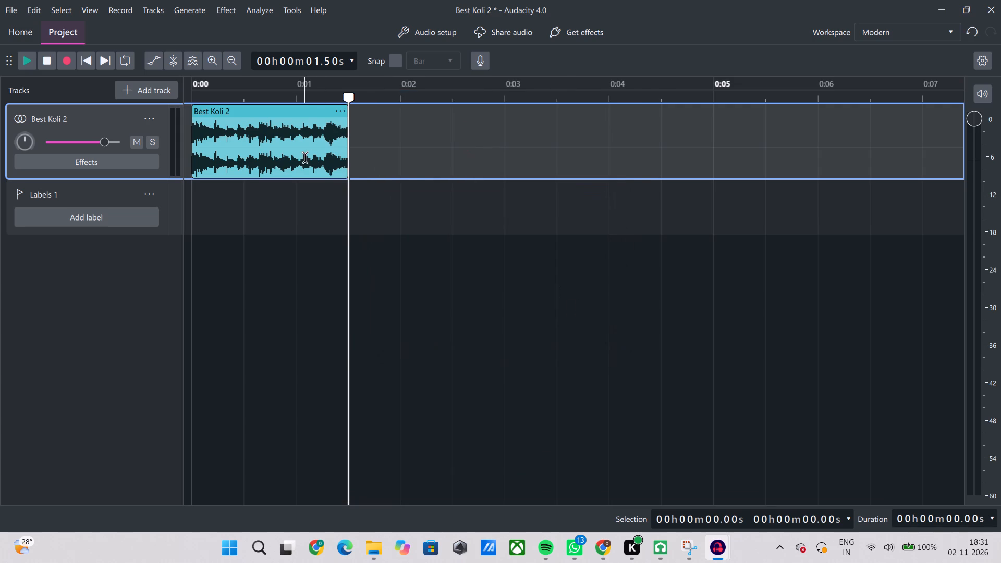
Return the playhead to 0.00 s and play the remaining Best Koli 2 clip.
left_click_drag(348, 98, 248, 96)
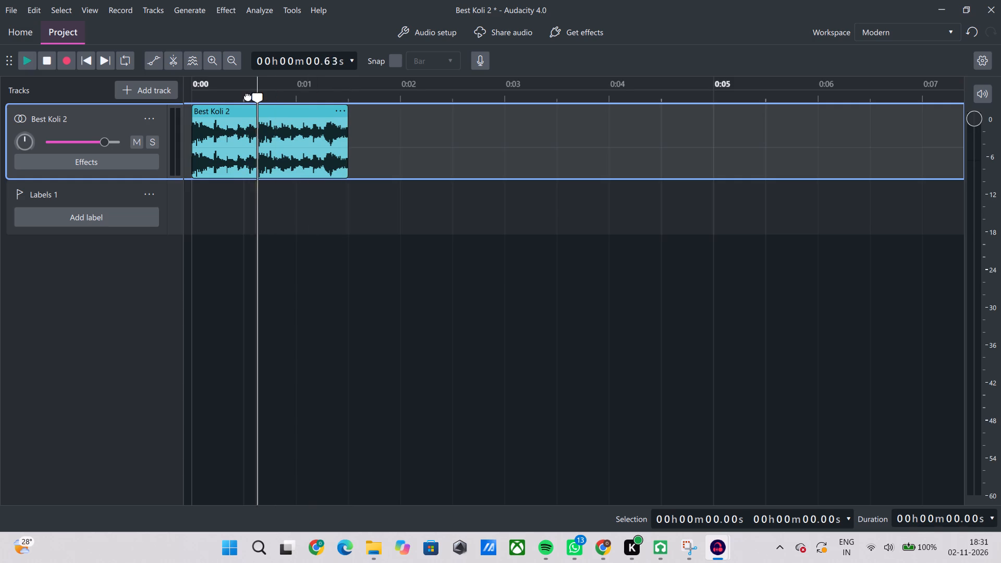
left_click_drag(248, 96, 177, 101)
scroll(295, 157, "up", 7, "ctrl")
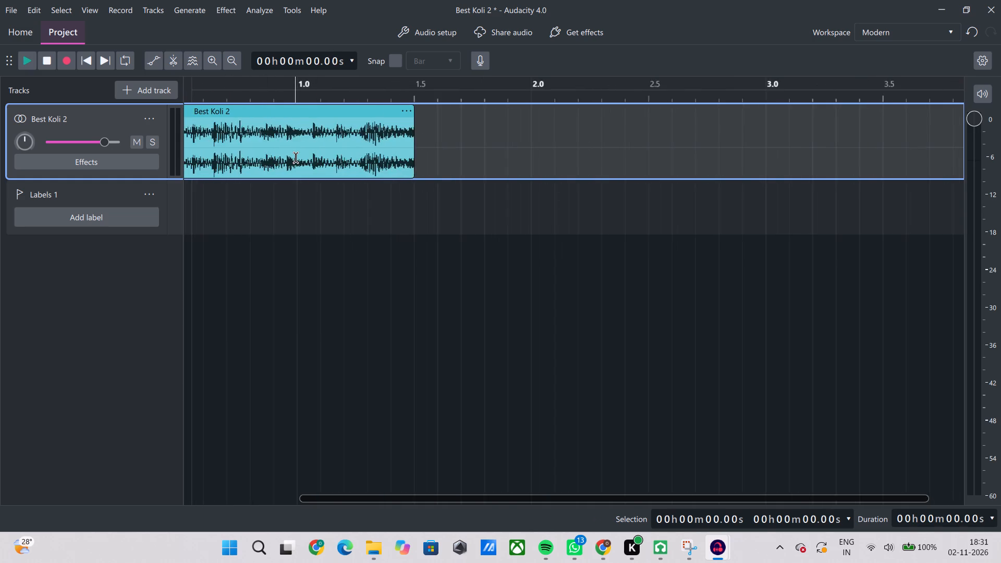
scroll(295, 157, "right", 1)
scroll(295, 157, "up", 5, "ctrl")
scroll(295, 157, "right", 10)
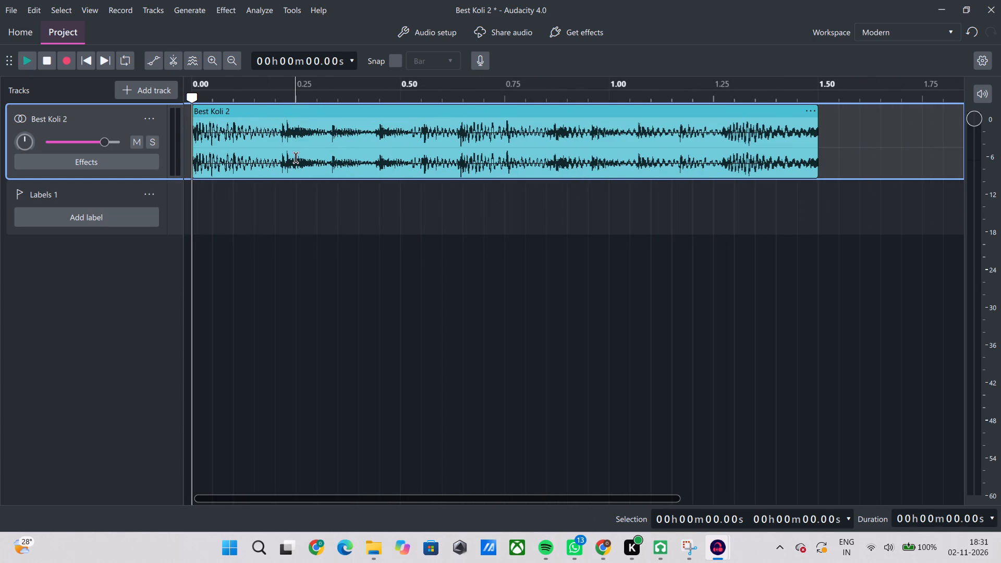
key("space")
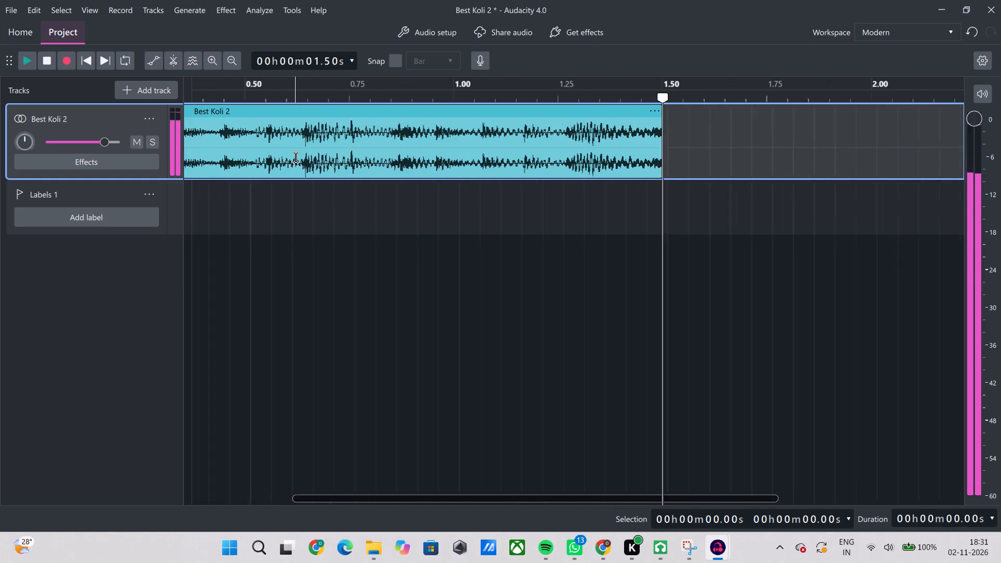
Check the waveform around 1.34 s and play the shortened Best Koli 2 clip again.
left_click(558, 159)
scroll(558, 159, "up", 2, "ctrl")
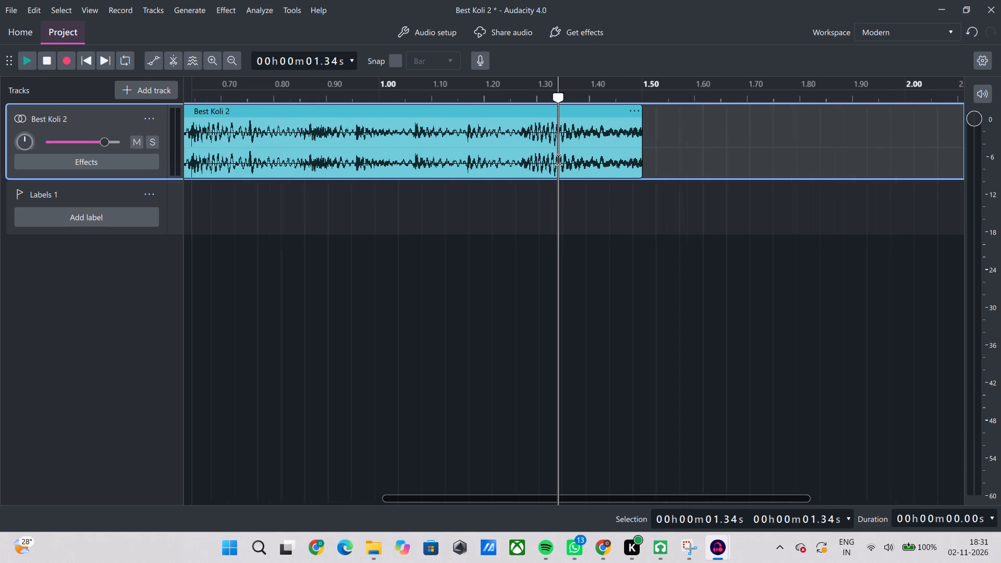
scroll(558, 159, "right", 1)
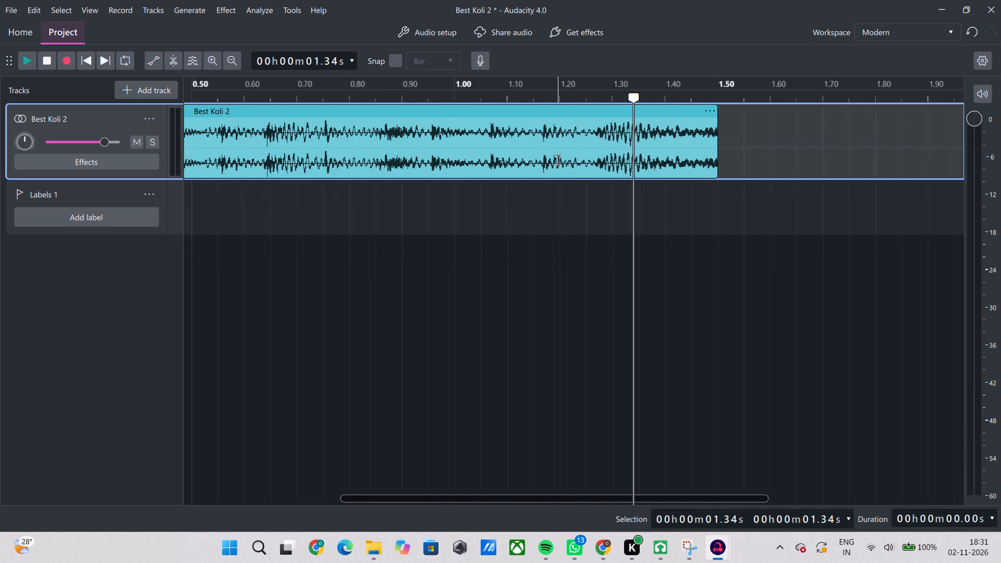
scroll(558, 159, "right", 1)
key("space")
key("space")
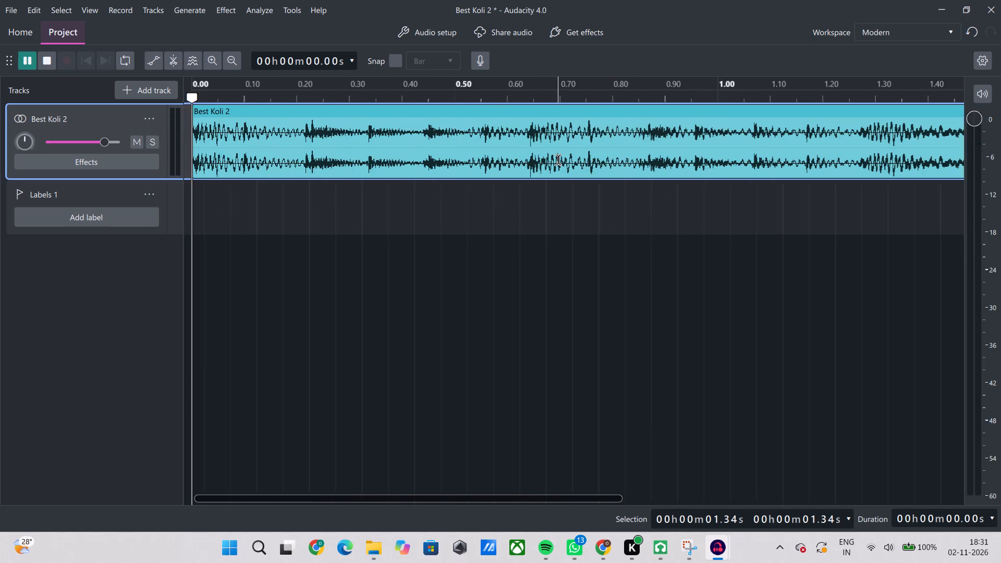
key("space")
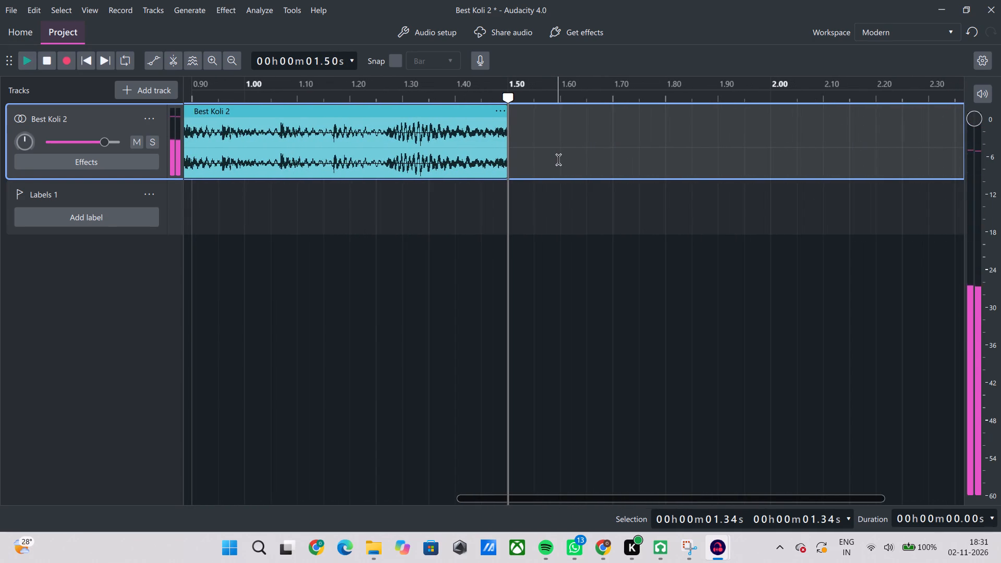
Split the shortened Best Koli 2 clip at about 1.34 s.
left_click(475, 139)
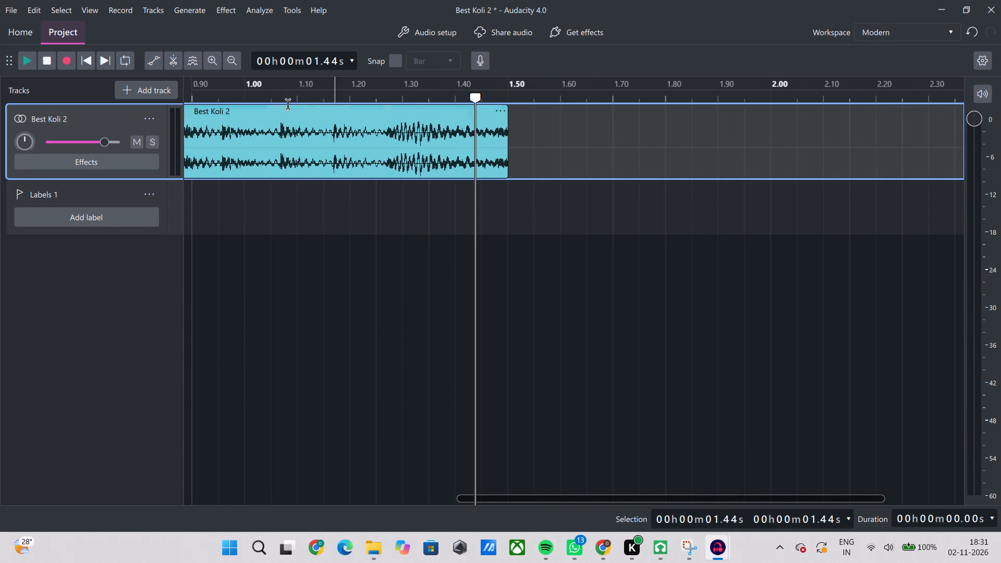
left_click(168, 62)
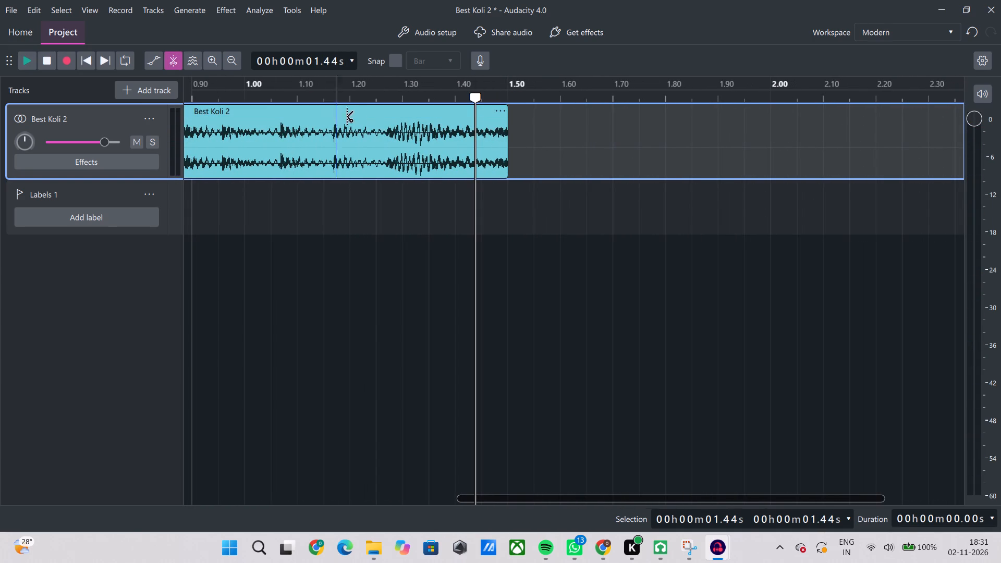
left_click(424, 139)
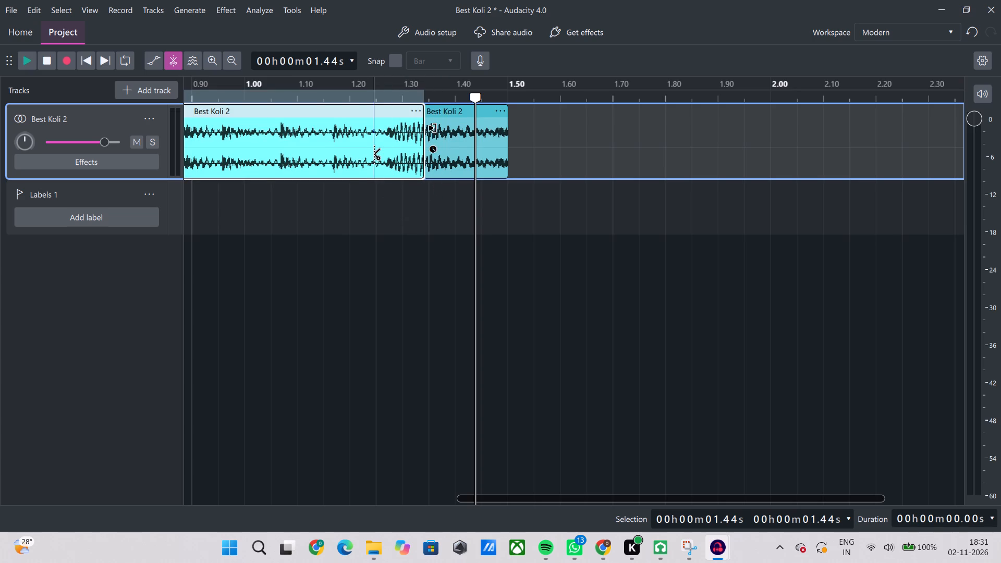
Play the Best Koli 2 audio to hear the section around the 1.34 s split.
key("space")
key("space")
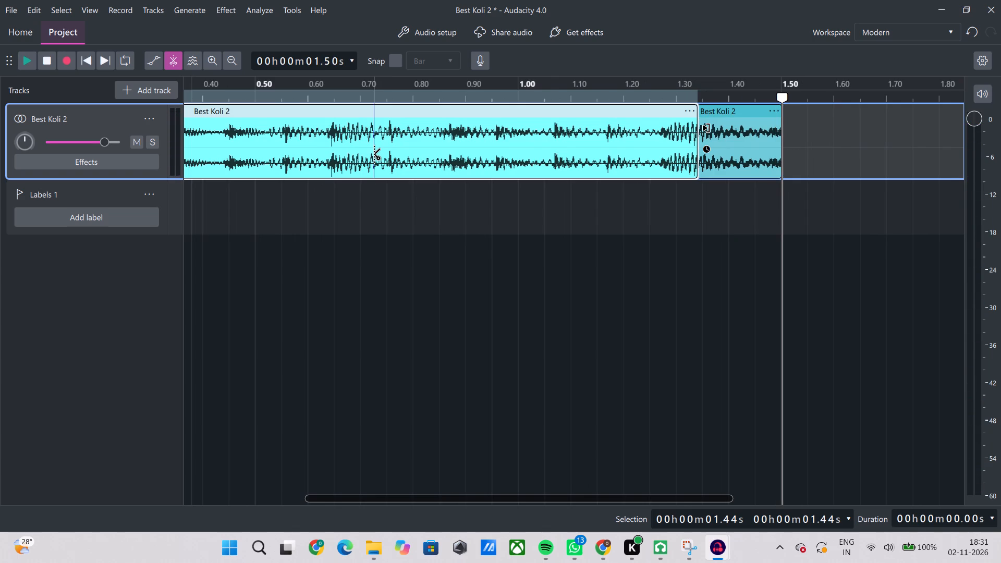
Play the Best Koli 2 audio again to hear the section around the 1.34 s split.
key("space")
key("space")
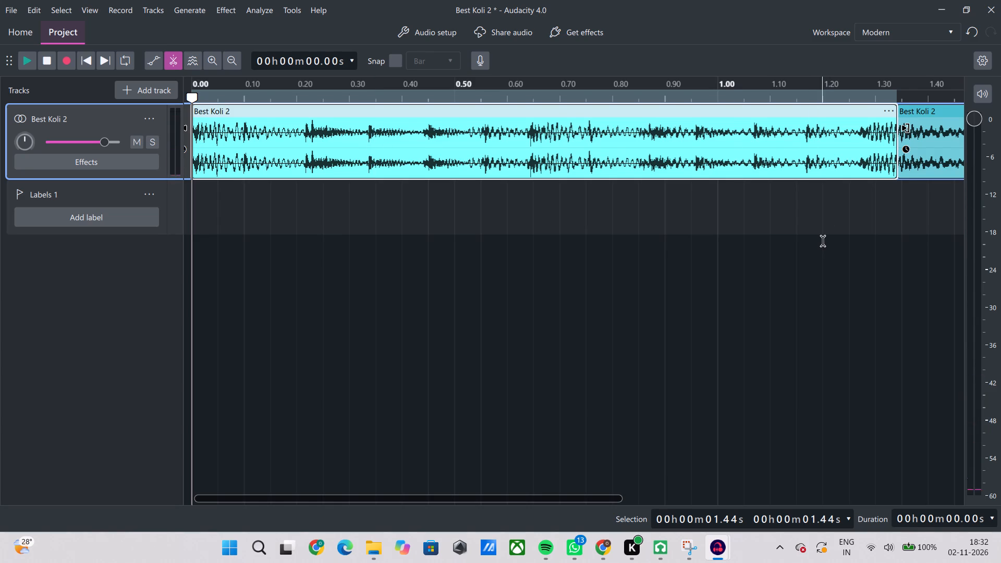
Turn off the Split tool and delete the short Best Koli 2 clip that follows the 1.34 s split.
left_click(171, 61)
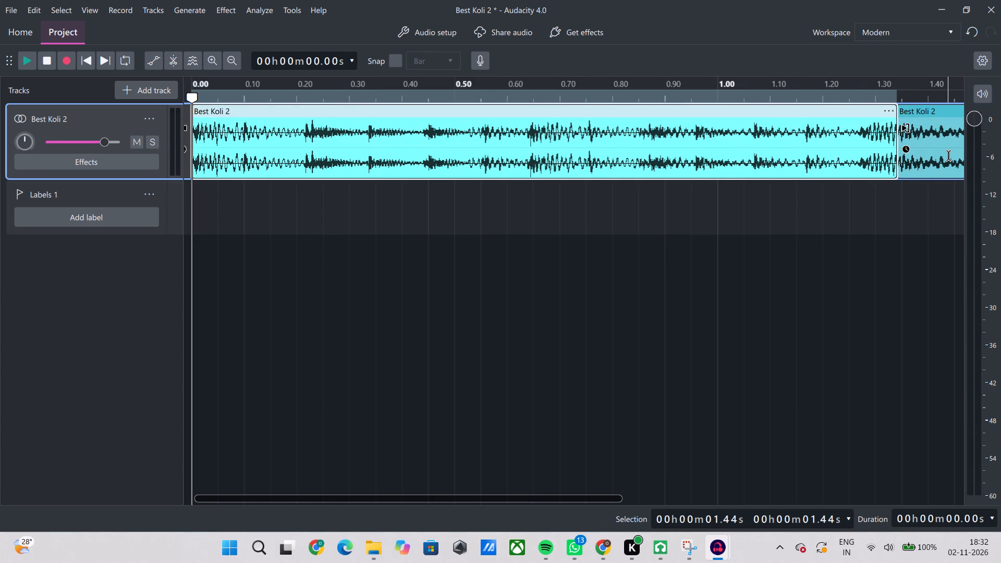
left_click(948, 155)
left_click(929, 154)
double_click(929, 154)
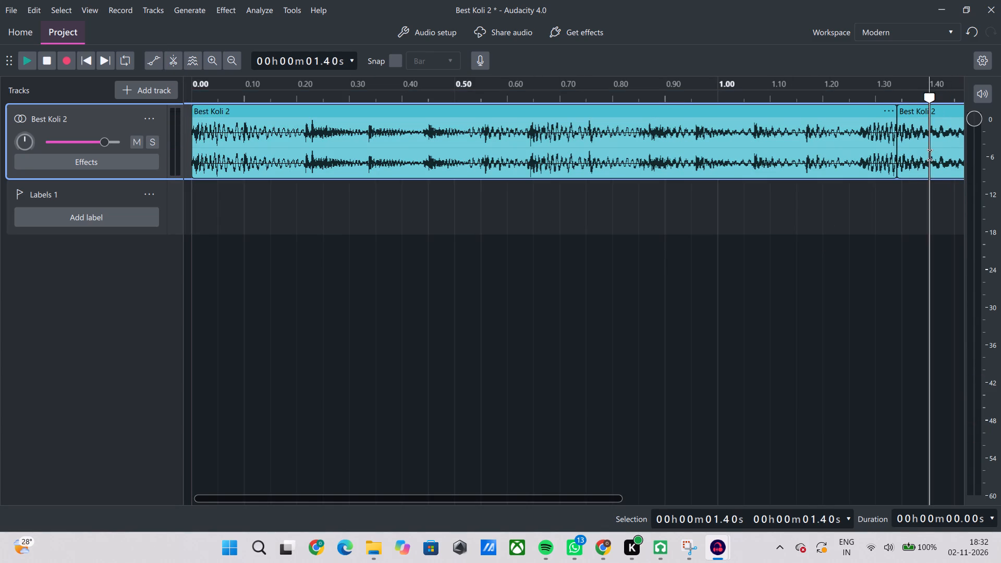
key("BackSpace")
Place the playhead at about 1.09 s and play the remaining Best Koli 2 clip to check its ending.
left_click(766, 174)
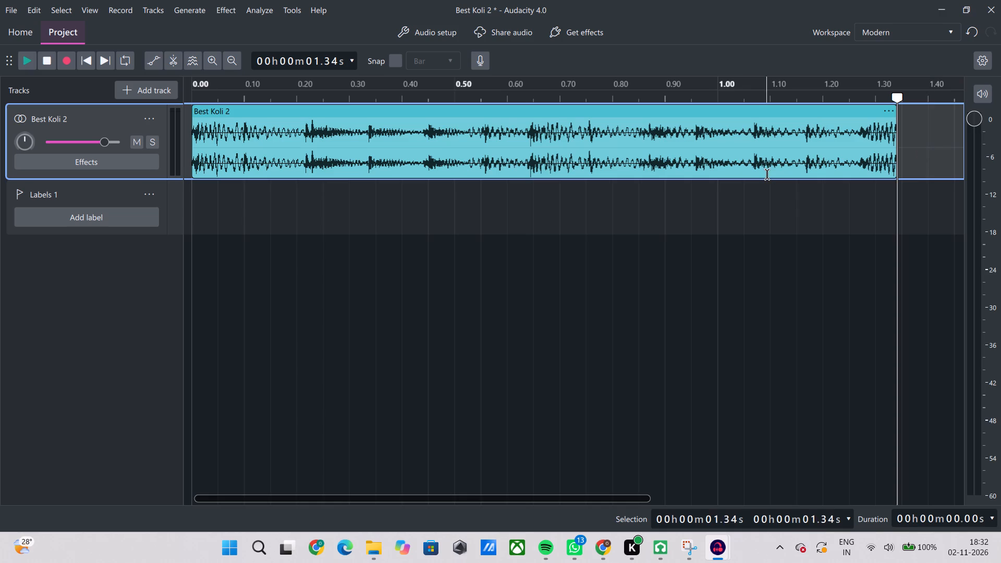
key("space")
key("space")
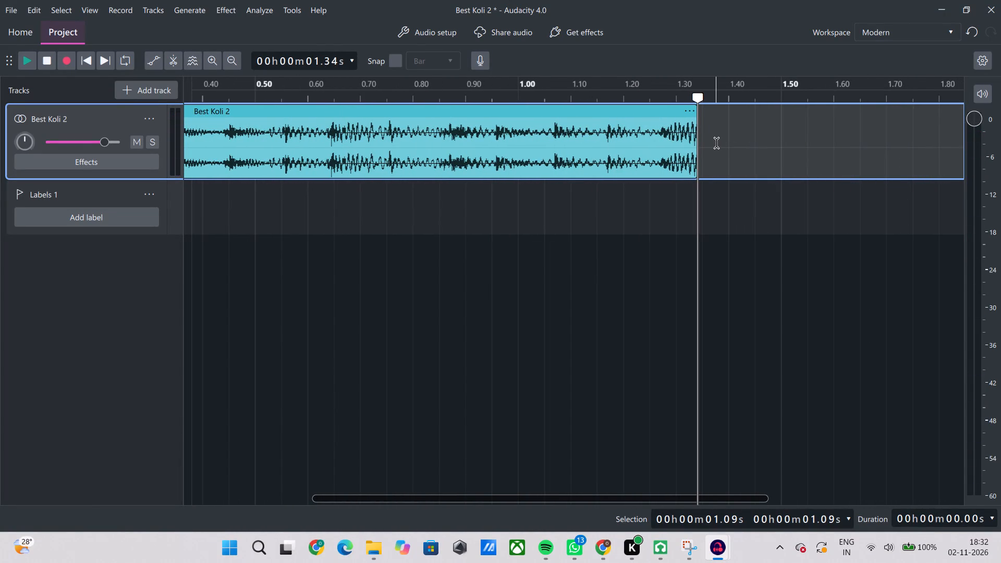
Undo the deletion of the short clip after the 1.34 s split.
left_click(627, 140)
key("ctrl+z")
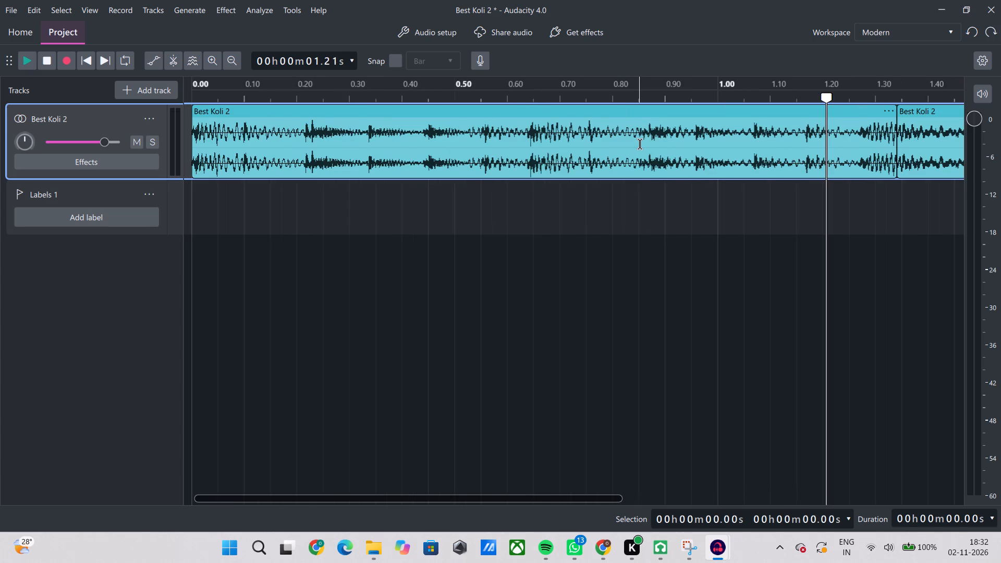
Play both Best Koli 2 clips, including the short one after the 1.34 s split.
scroll(639, 143, "left", 1)
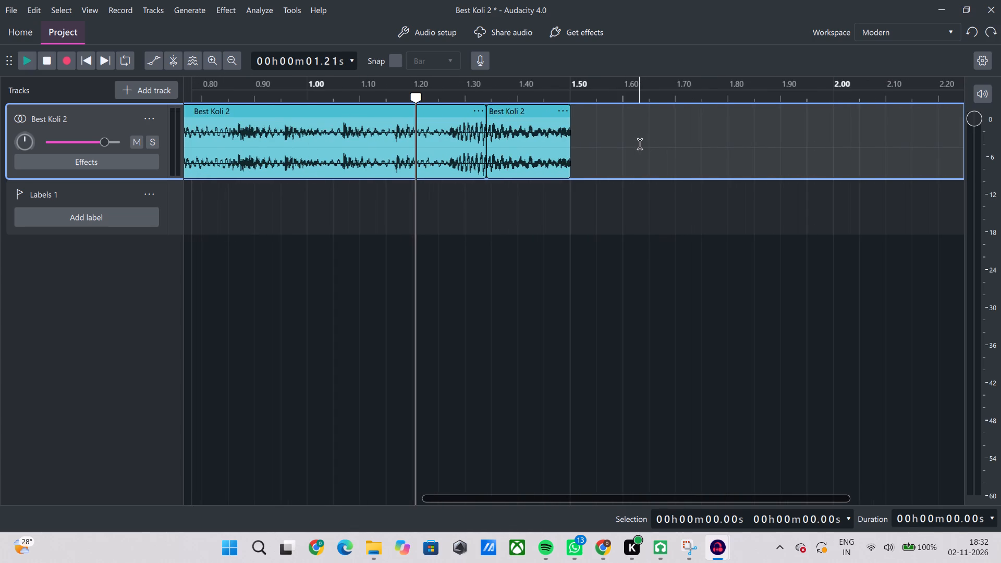
key("space")
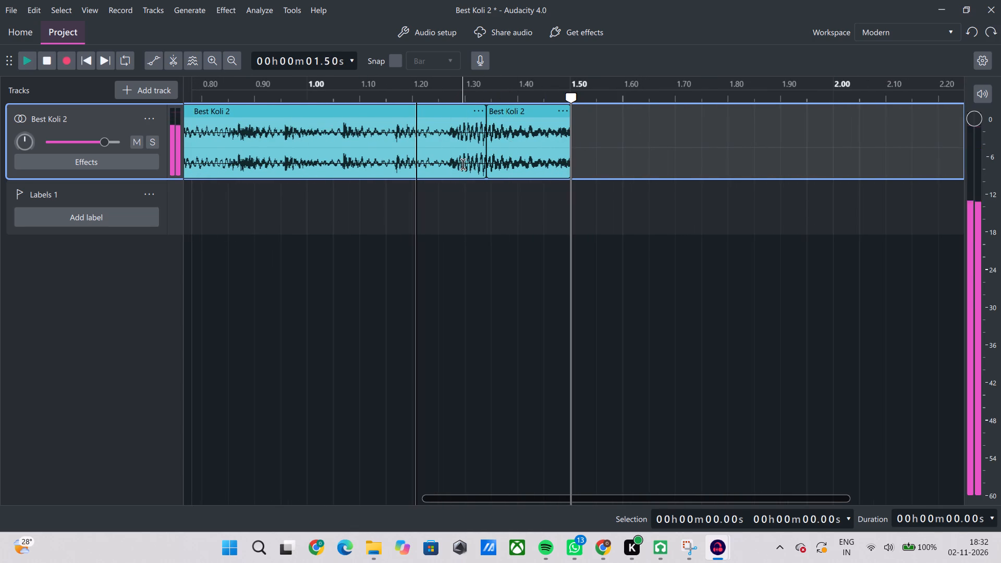
key("space")
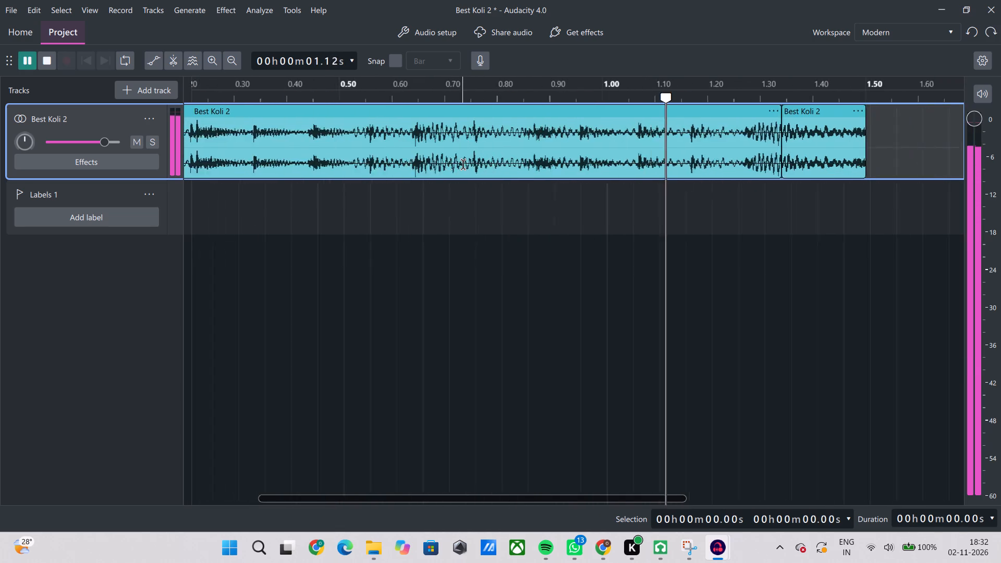
key("space")
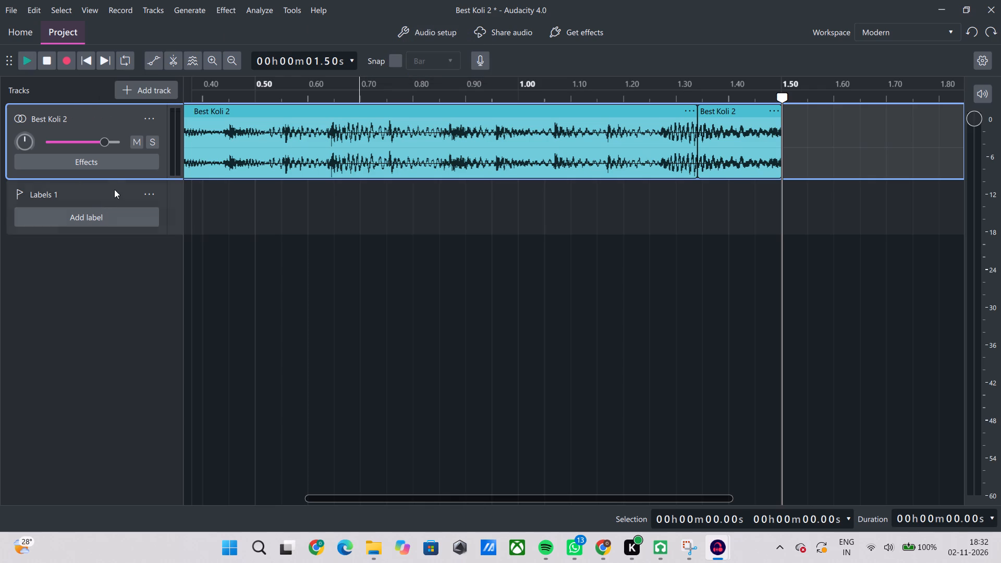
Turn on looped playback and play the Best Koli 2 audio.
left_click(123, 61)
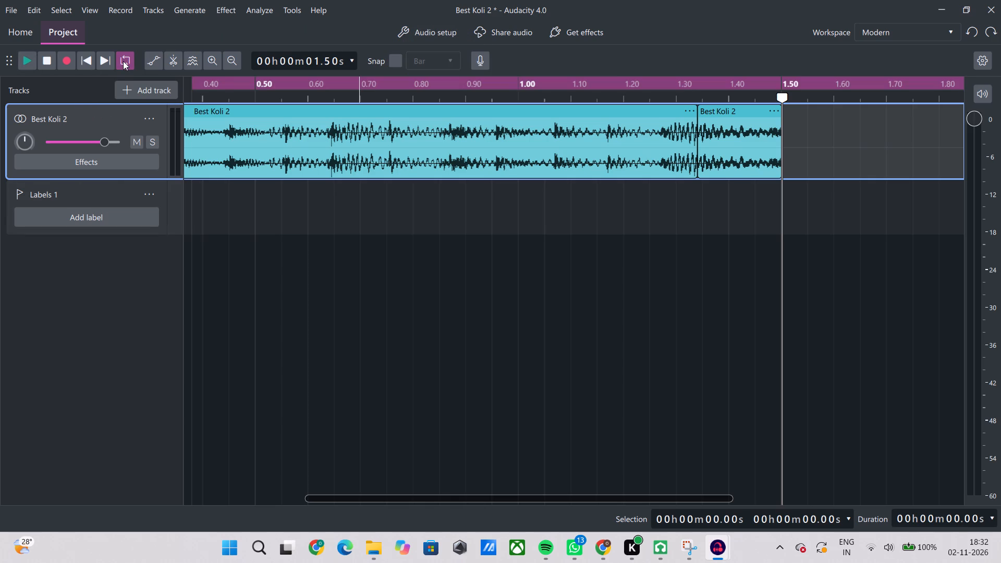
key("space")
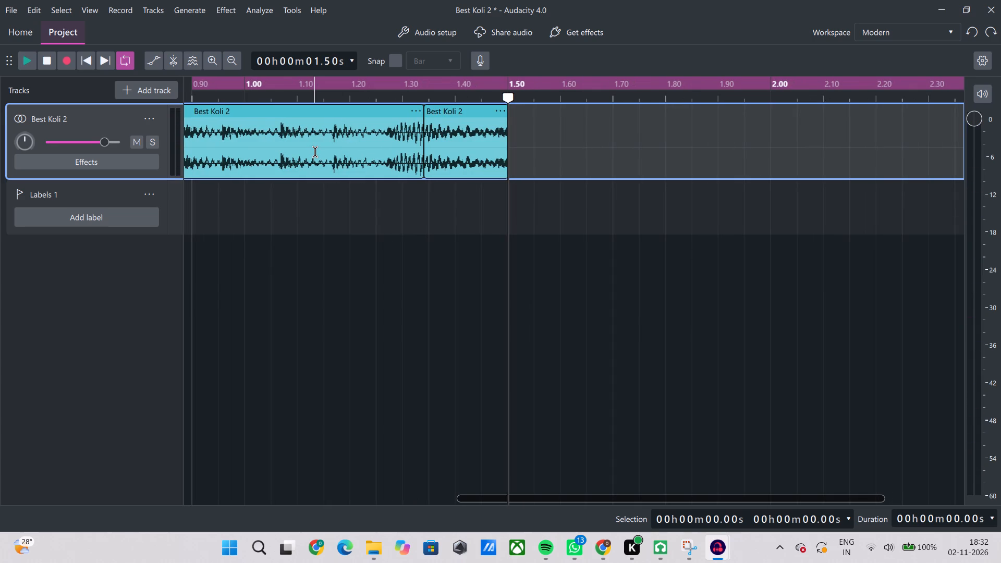
Examine how far the loop region extends compared with the Best Koli 2 clips.
scroll(314, 151, "down", 14, "ctrl")
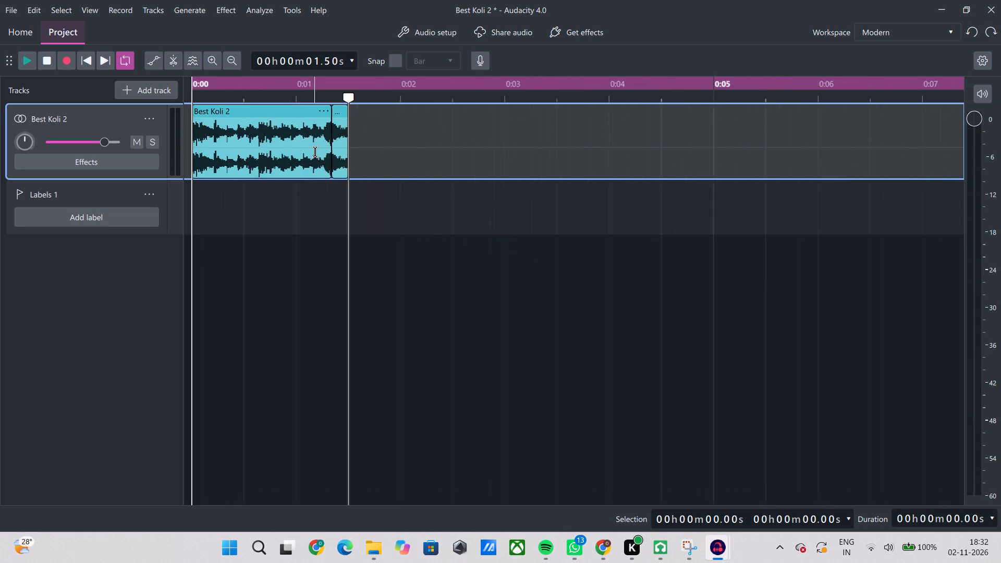
scroll(314, 151, "down", 17, "ctrl")
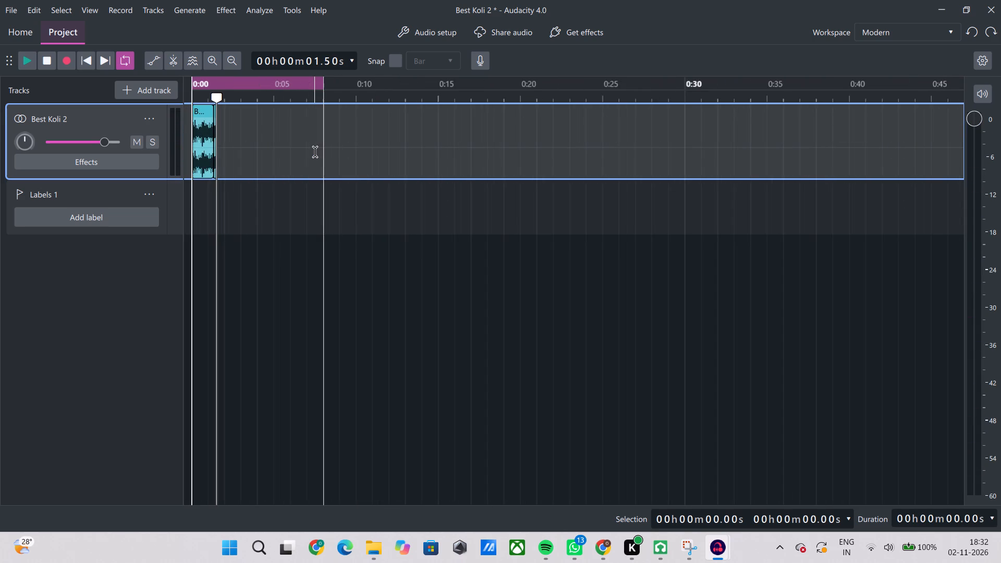
scroll(314, 151, "up", 8, "ctrl")
scroll(314, 151, "right", 1)
scroll(314, 151, "up", 1, "ctrl")
scroll(314, 151, "right", 1, "ctrl")
scroll(314, 151, "up", 2, "ctrl")
scroll(314, 151, "right", 11)
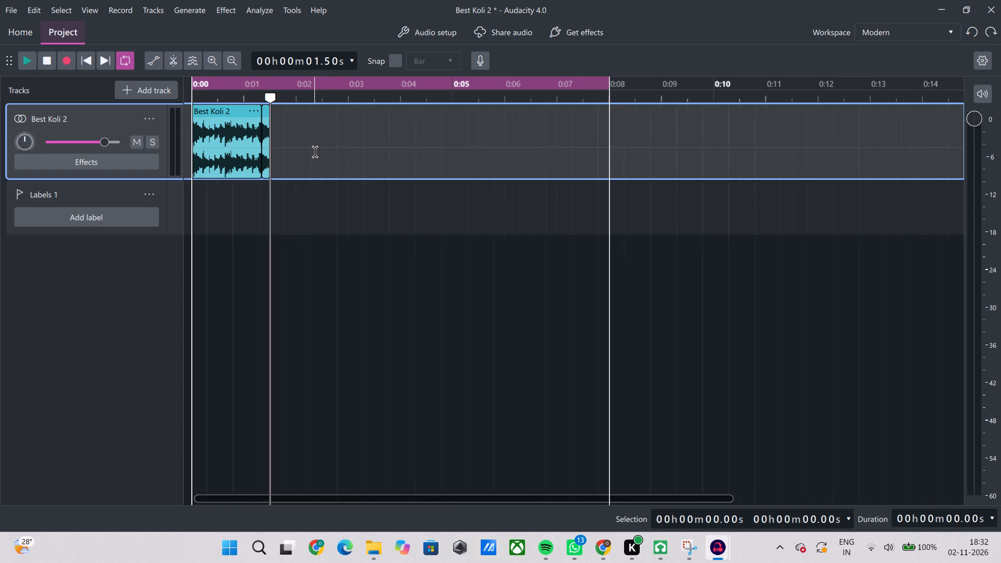
scroll(314, 151, "right", 1)
scroll(314, 151, "up", 6, "ctrl")
scroll(314, 151, "right", 8)
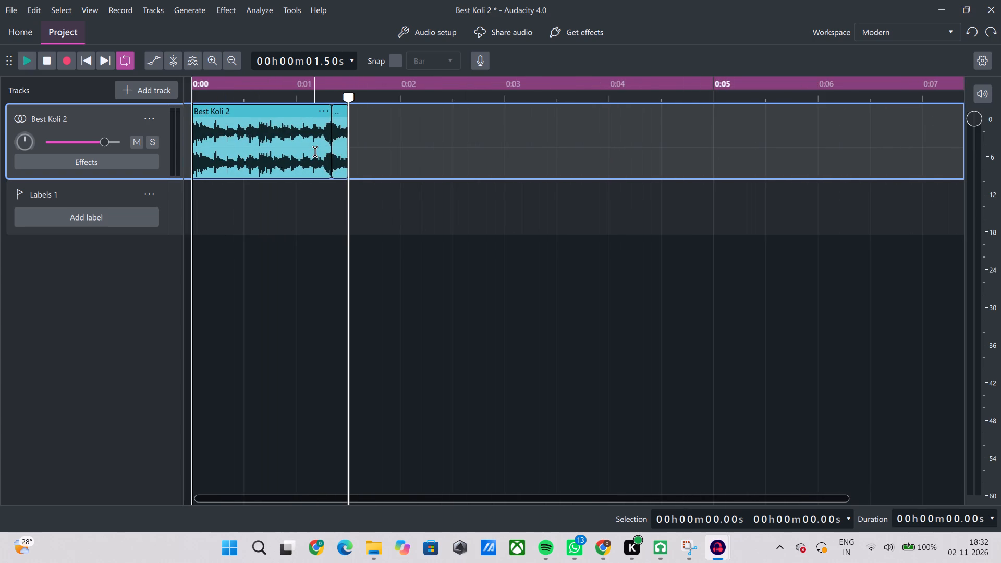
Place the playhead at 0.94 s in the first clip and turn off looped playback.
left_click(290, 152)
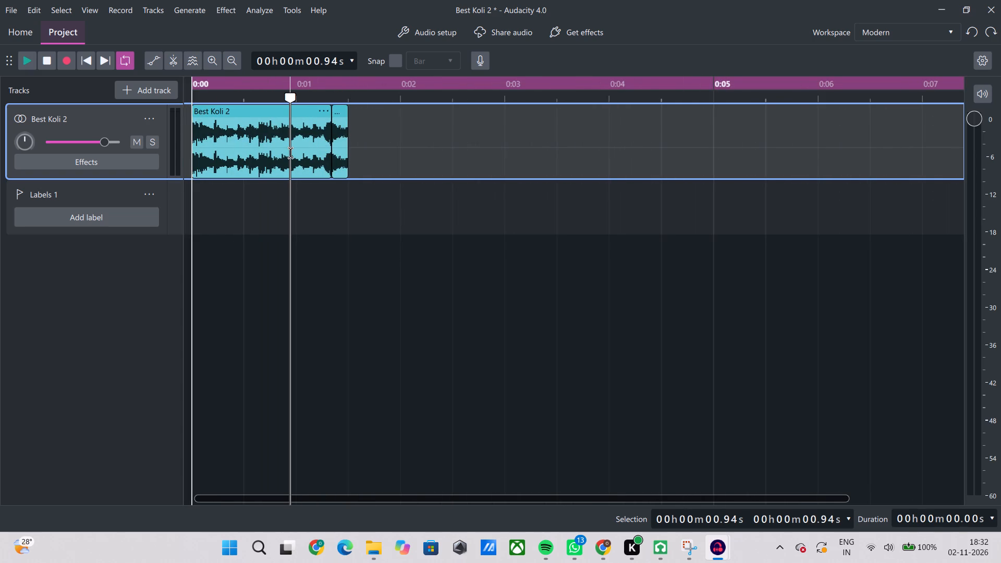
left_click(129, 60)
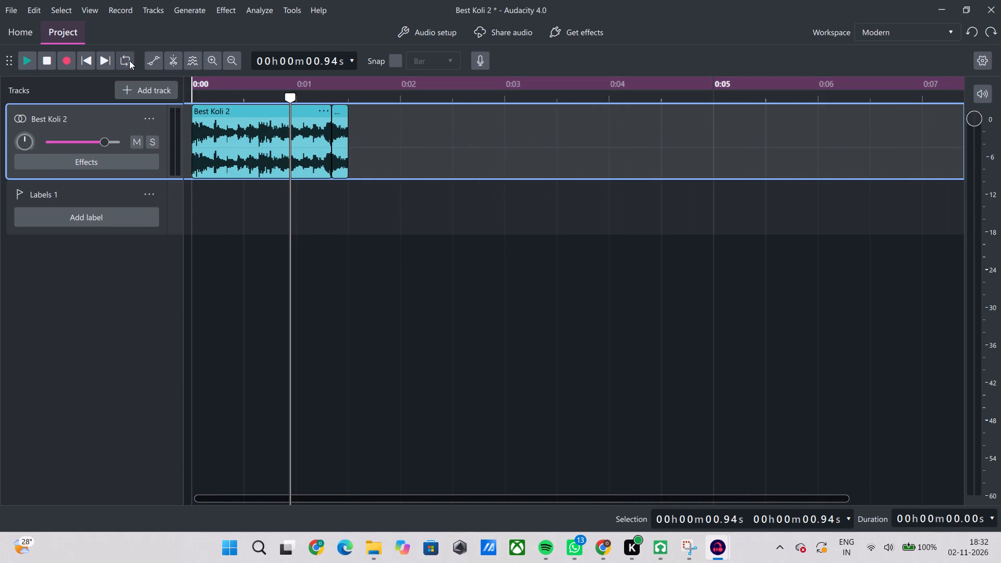
Select the first Best Koli 2 clip and extend its end over the short second clip to about 1.53 s.
left_click_drag(251, 131, 347, 151)
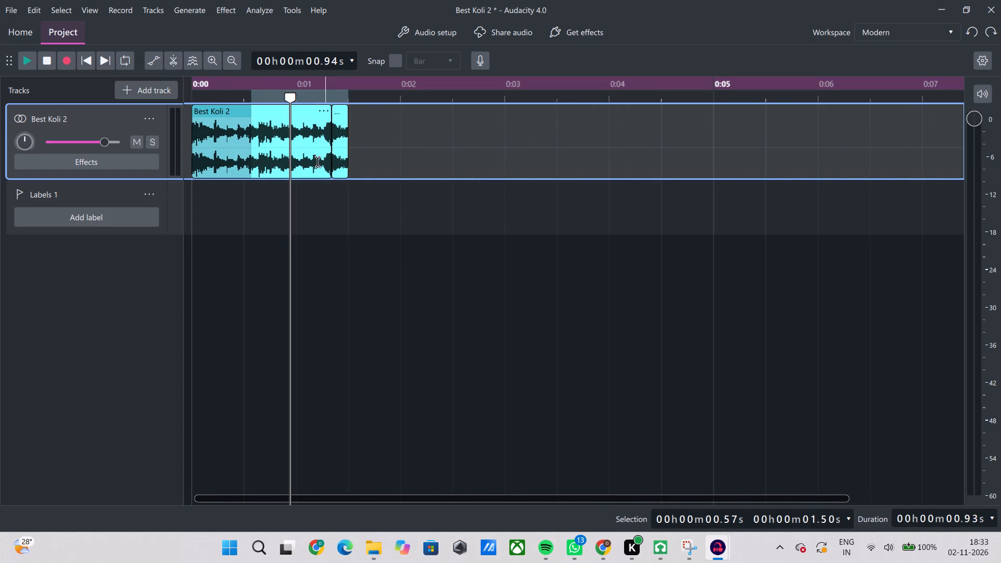
left_click(259, 204)
double_click(215, 160)
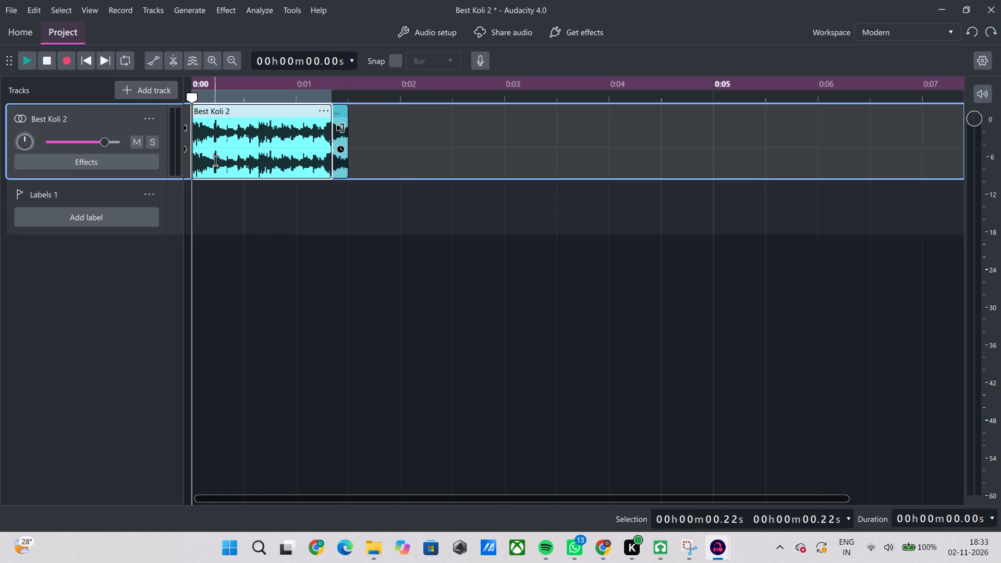
key("shift+Right")
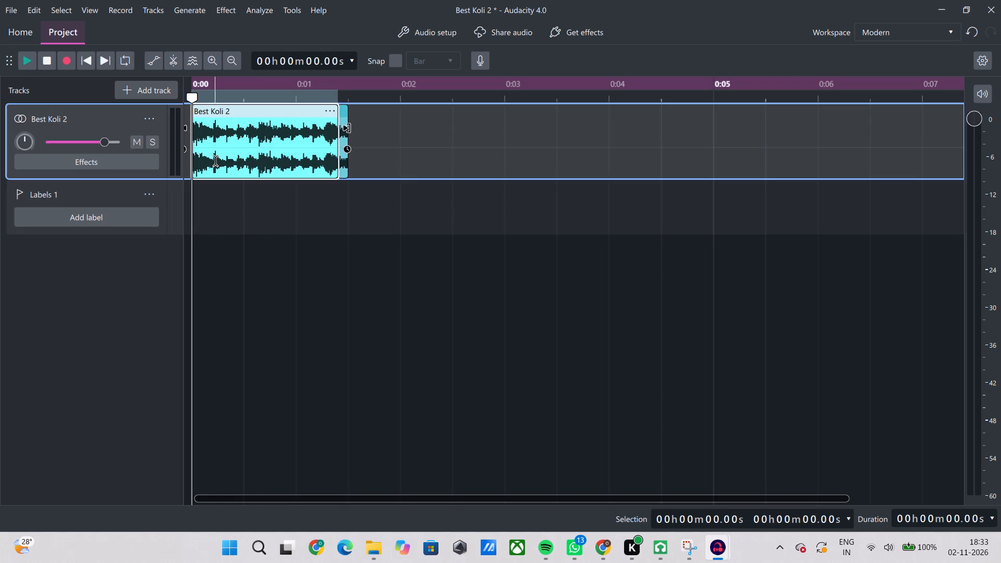
key("shift+Right")
key("shift+Right")
key("shift+Left")
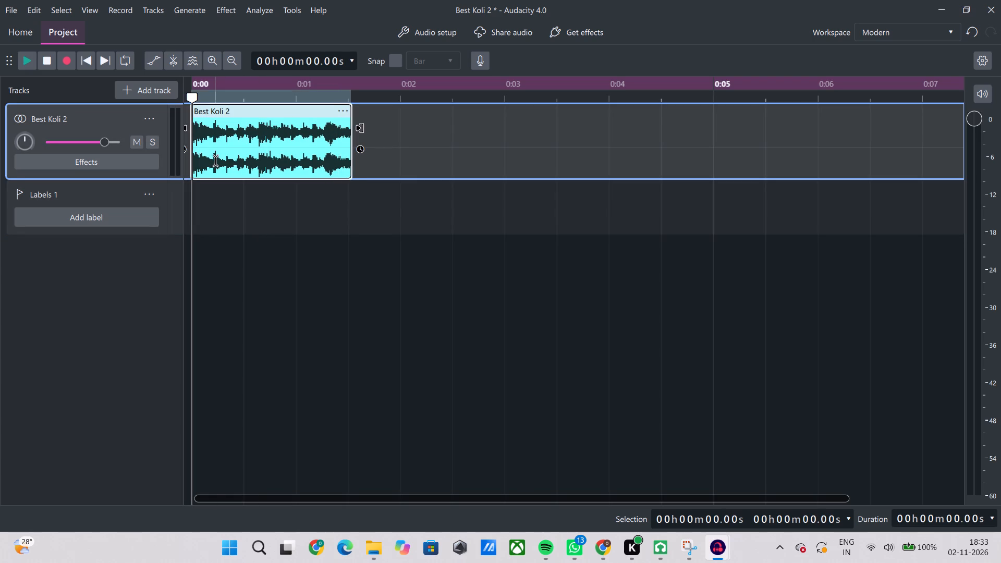
key("shift+Down")
key("shift+Left")
key("shift+Up")
key("shift+Left")
key("shift+Left")
key("shift+Left")
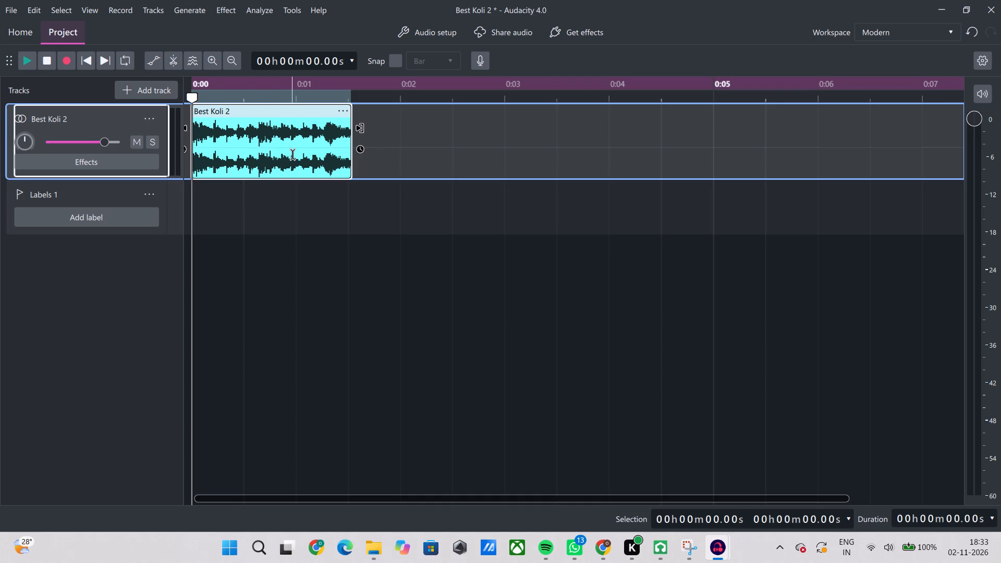
Copy the extended Best Koli 2 clip and paste it on the same track at 1.92 s.
key("ctrl+c")
key("Right")
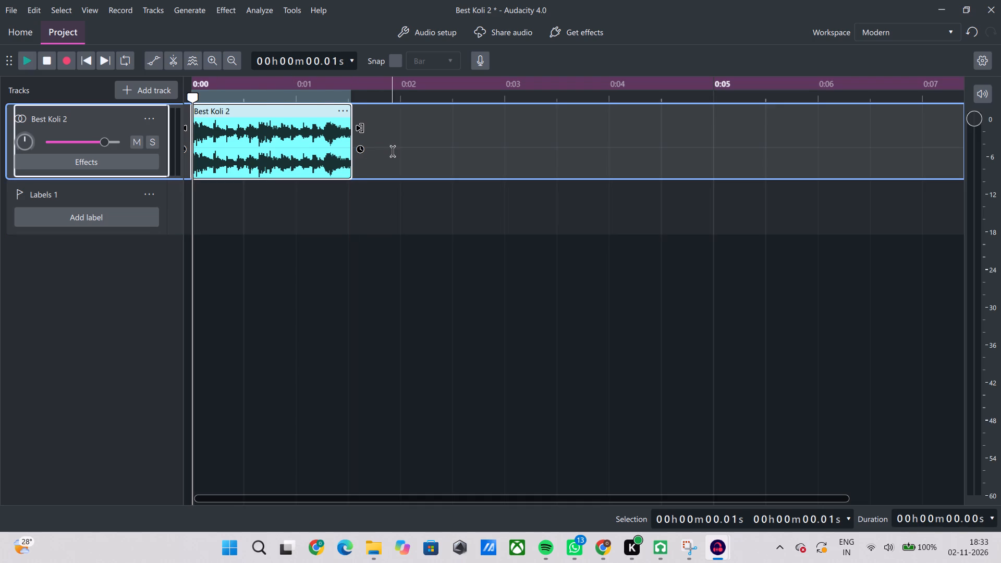
left_click(392, 151)
key("ctrl+v")
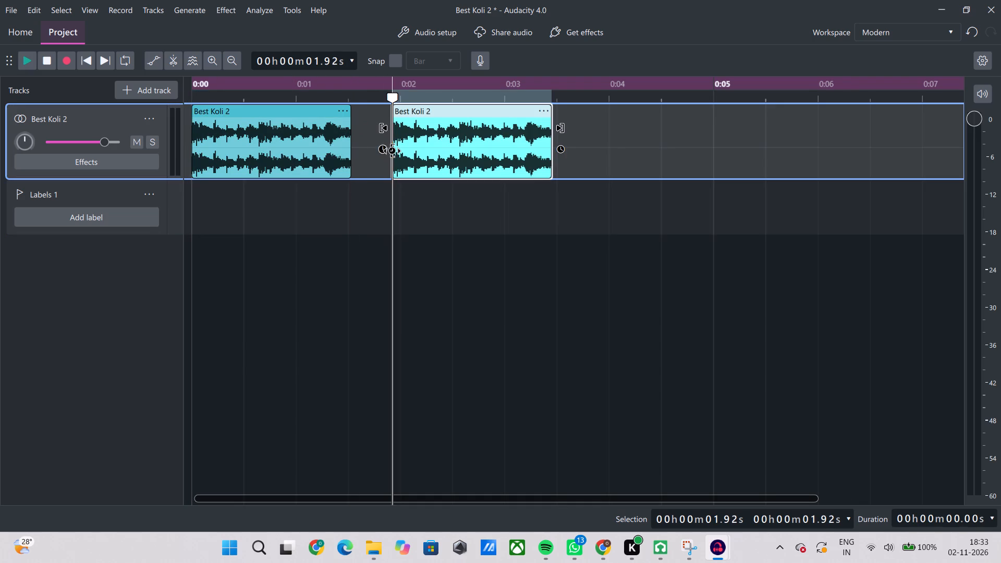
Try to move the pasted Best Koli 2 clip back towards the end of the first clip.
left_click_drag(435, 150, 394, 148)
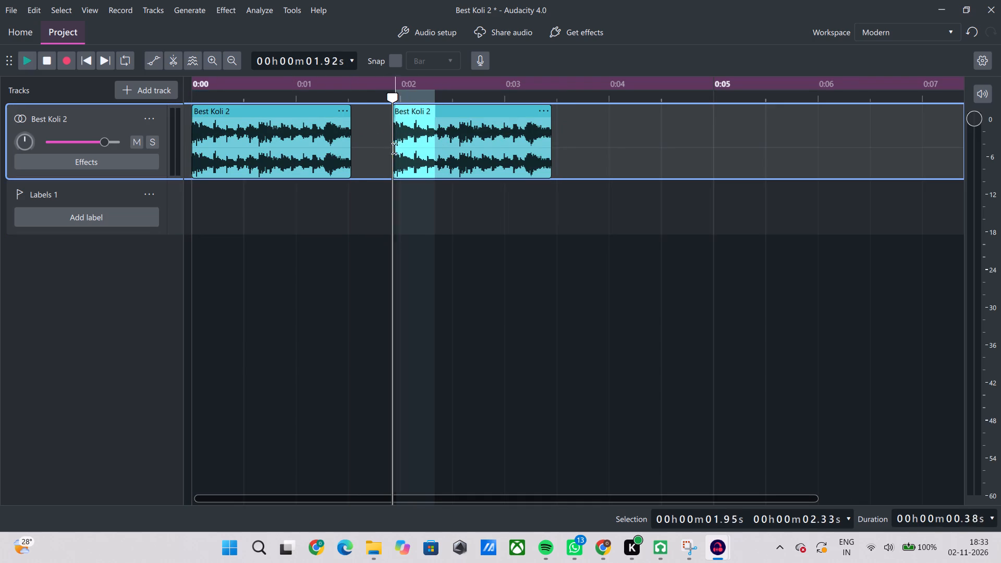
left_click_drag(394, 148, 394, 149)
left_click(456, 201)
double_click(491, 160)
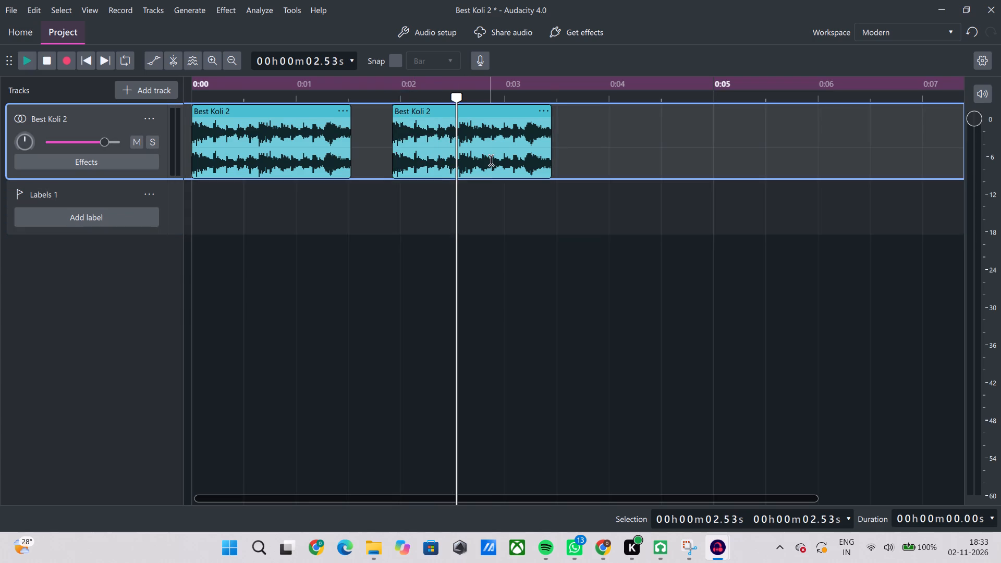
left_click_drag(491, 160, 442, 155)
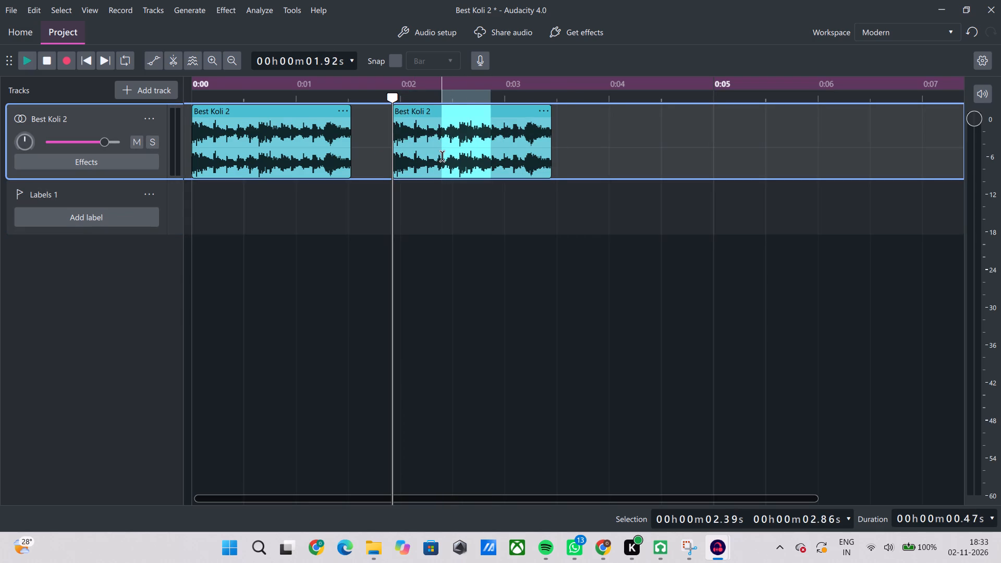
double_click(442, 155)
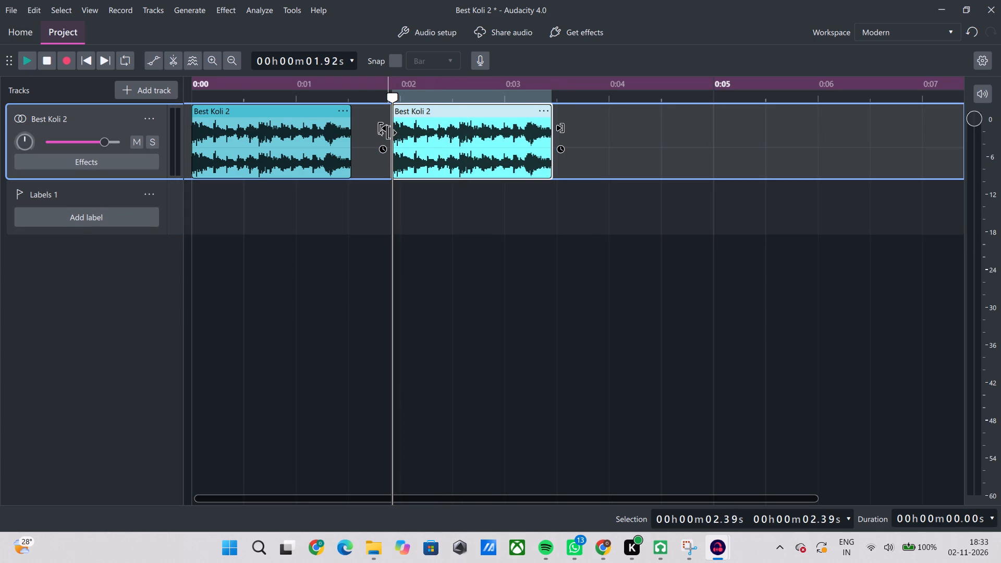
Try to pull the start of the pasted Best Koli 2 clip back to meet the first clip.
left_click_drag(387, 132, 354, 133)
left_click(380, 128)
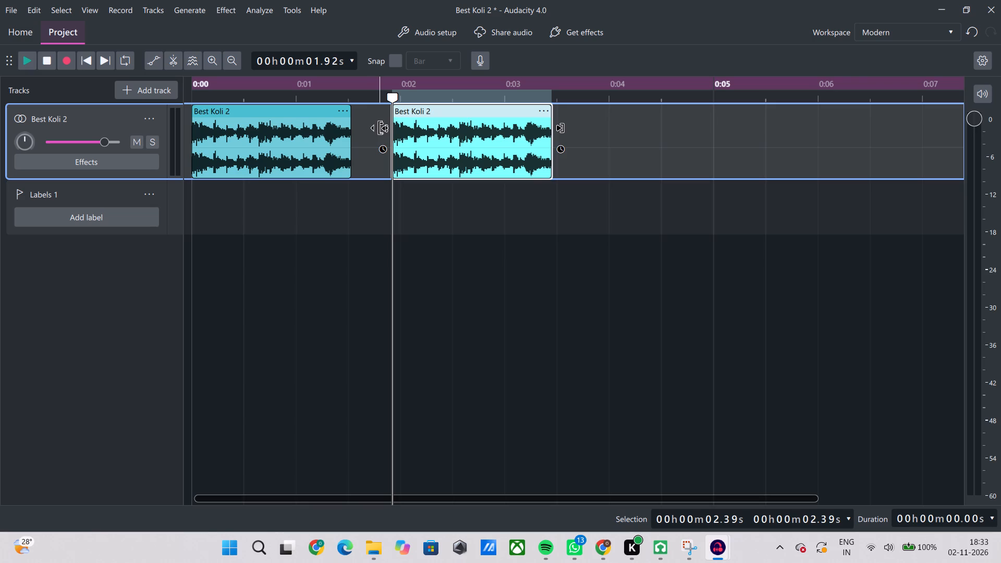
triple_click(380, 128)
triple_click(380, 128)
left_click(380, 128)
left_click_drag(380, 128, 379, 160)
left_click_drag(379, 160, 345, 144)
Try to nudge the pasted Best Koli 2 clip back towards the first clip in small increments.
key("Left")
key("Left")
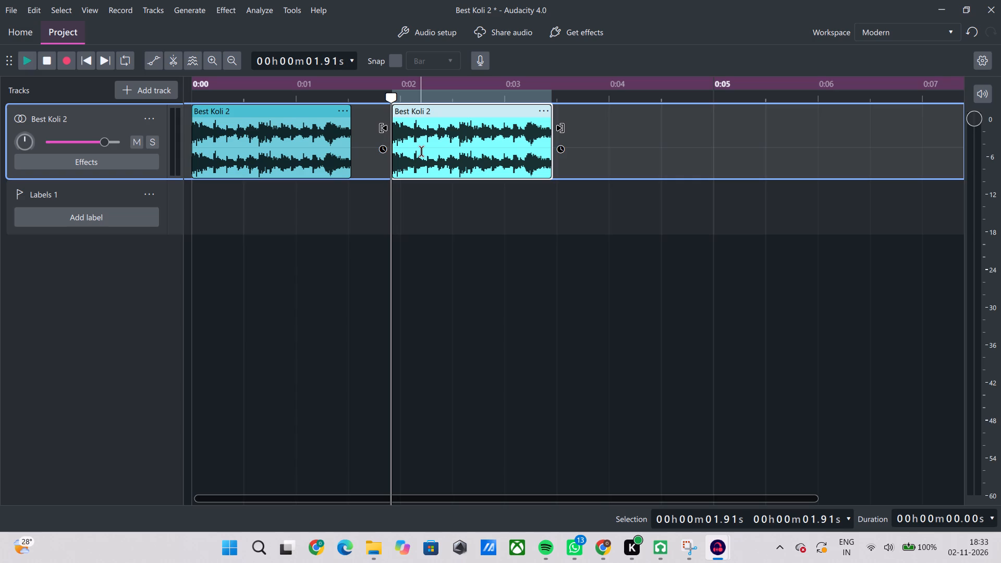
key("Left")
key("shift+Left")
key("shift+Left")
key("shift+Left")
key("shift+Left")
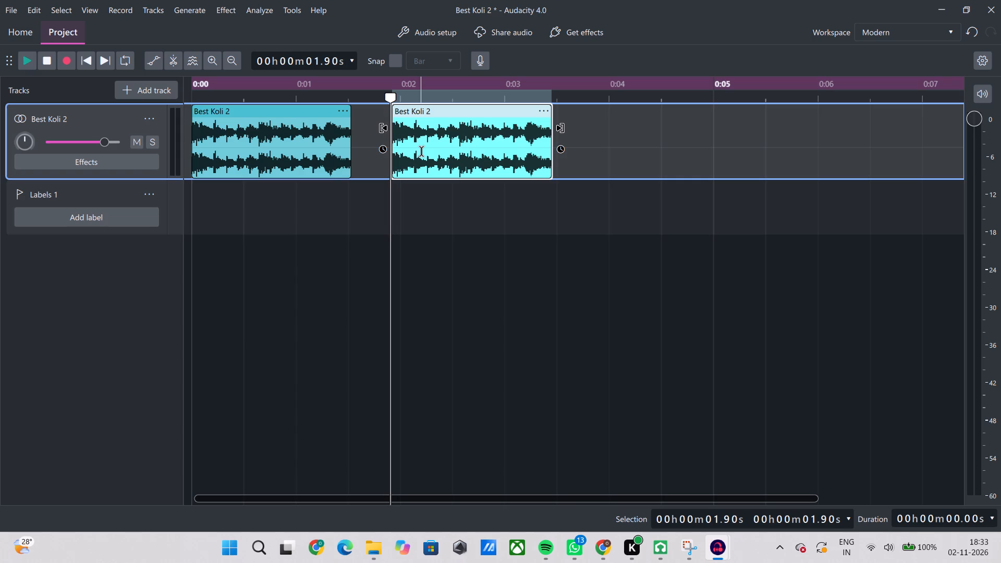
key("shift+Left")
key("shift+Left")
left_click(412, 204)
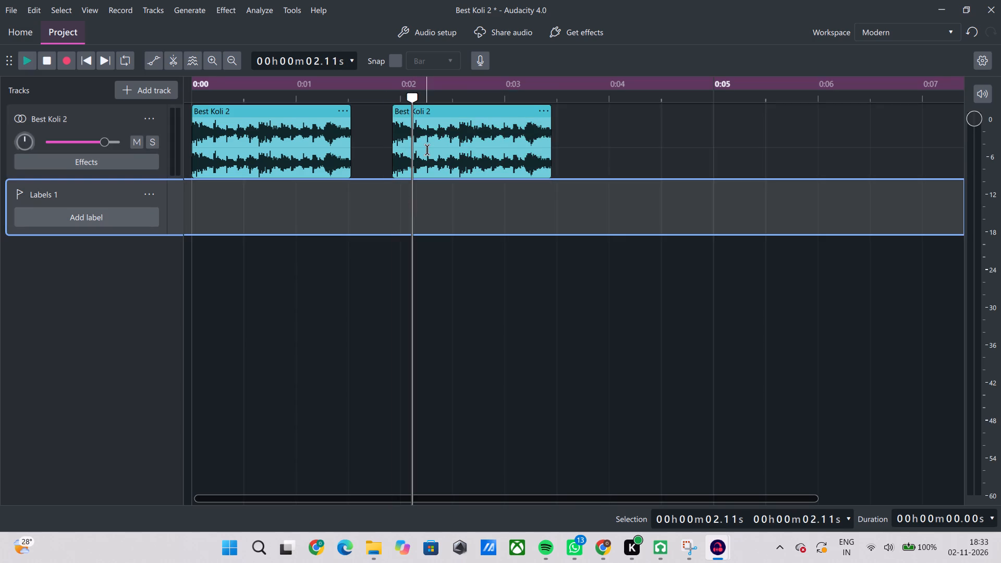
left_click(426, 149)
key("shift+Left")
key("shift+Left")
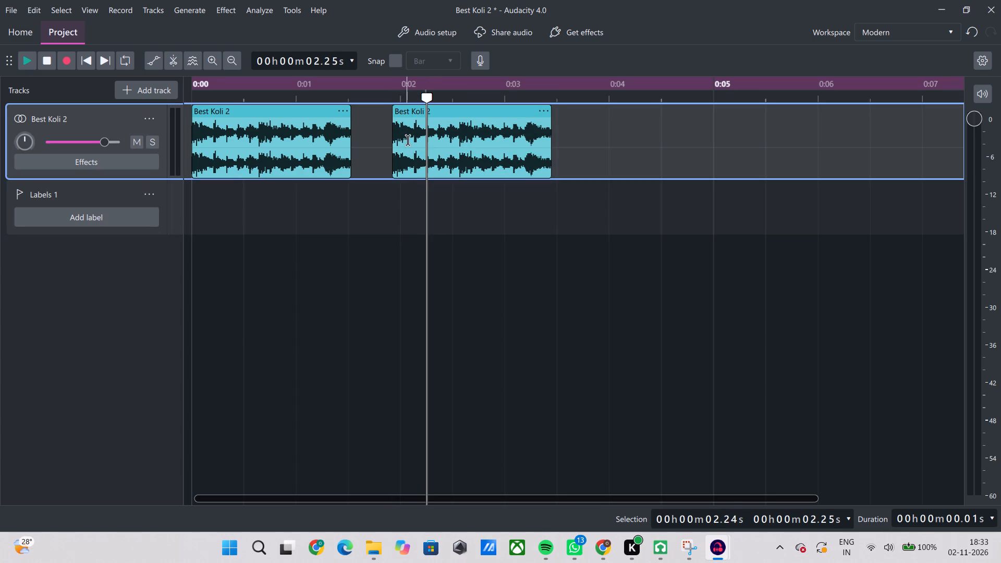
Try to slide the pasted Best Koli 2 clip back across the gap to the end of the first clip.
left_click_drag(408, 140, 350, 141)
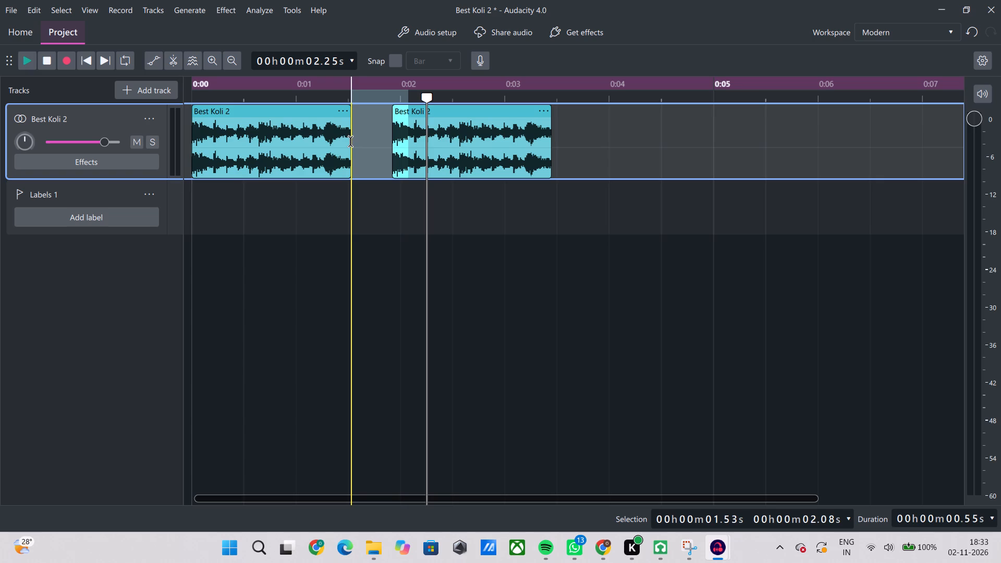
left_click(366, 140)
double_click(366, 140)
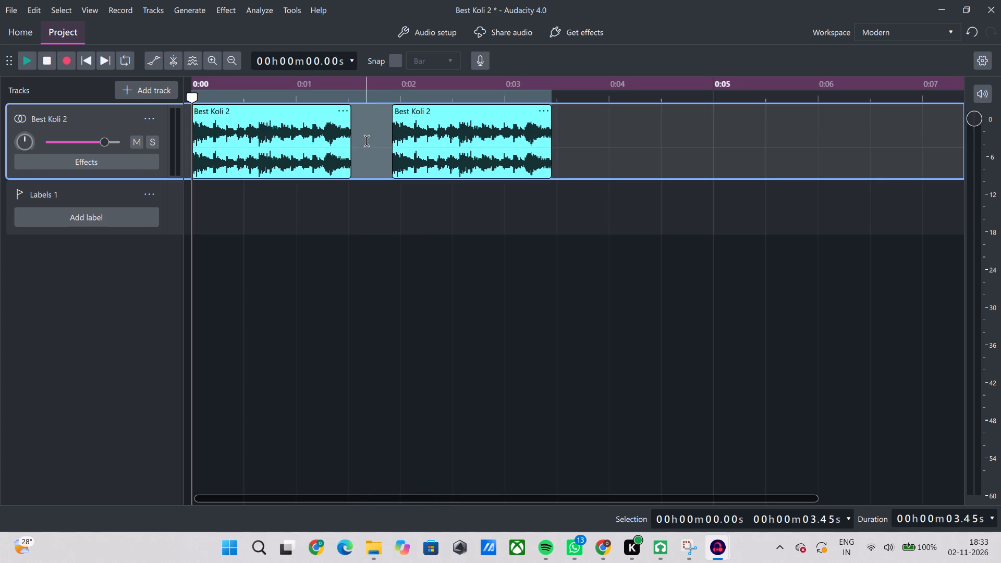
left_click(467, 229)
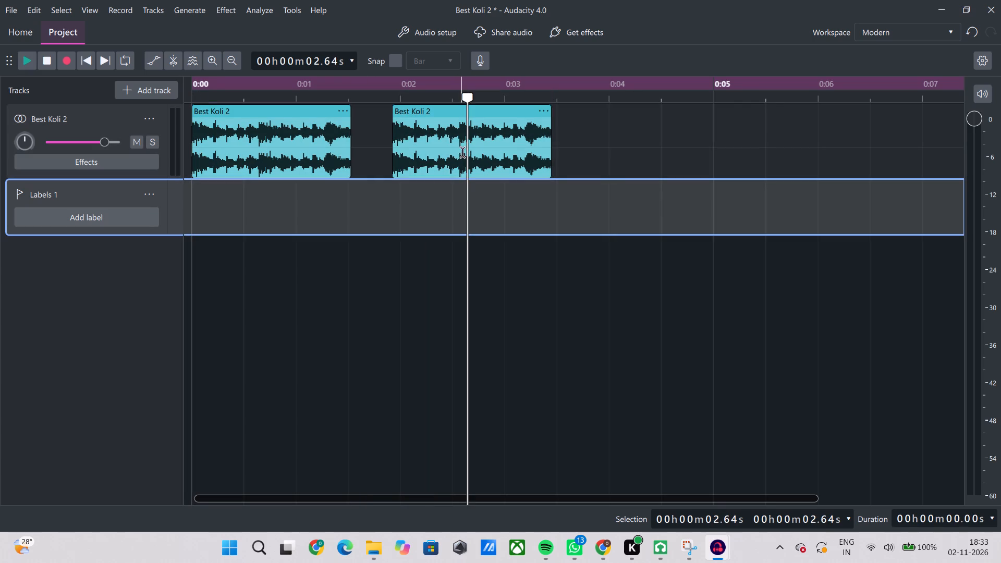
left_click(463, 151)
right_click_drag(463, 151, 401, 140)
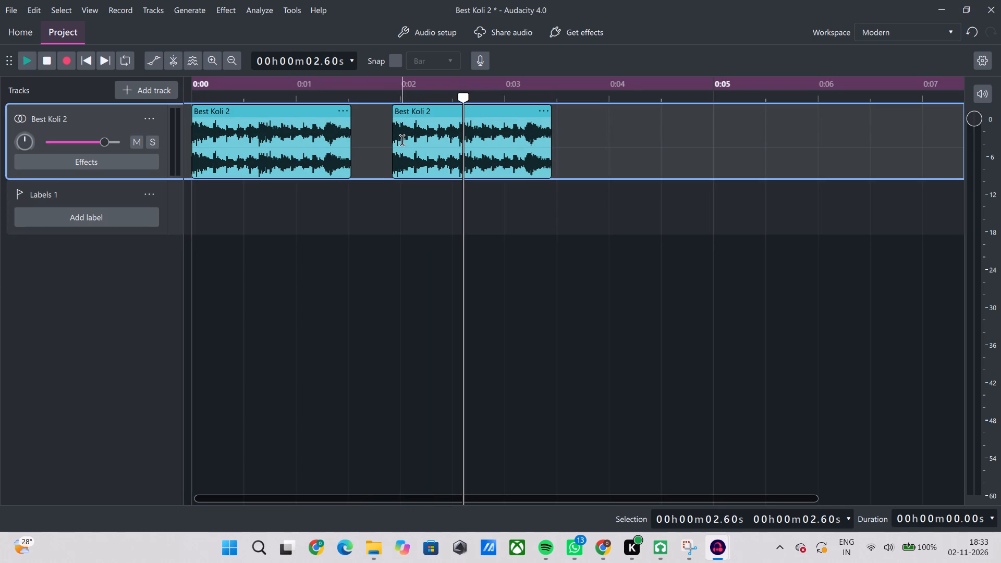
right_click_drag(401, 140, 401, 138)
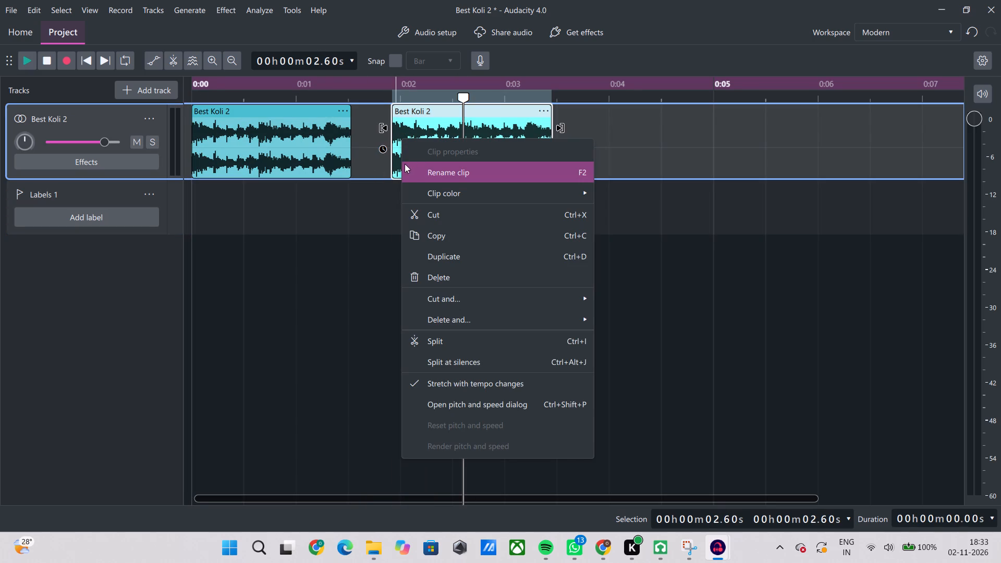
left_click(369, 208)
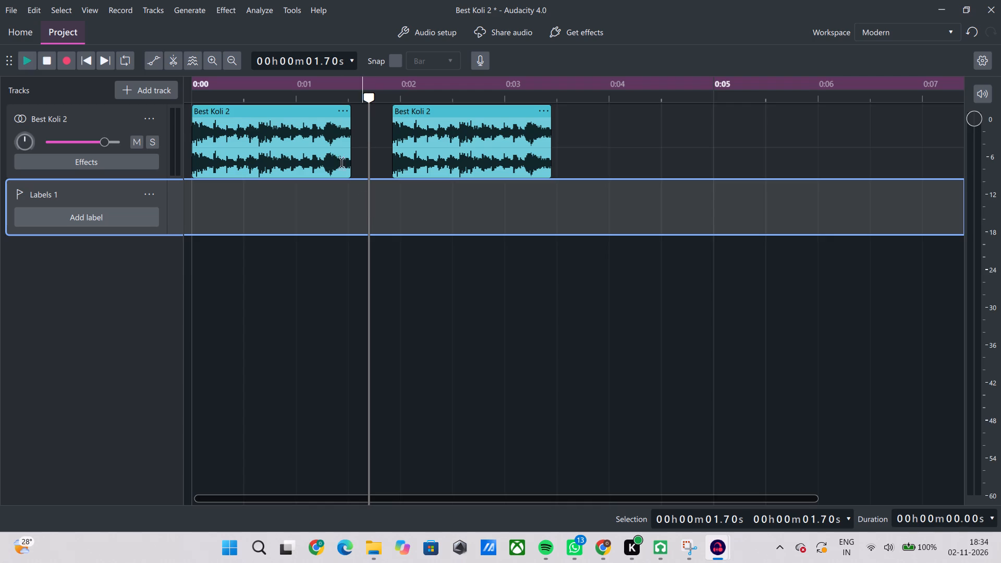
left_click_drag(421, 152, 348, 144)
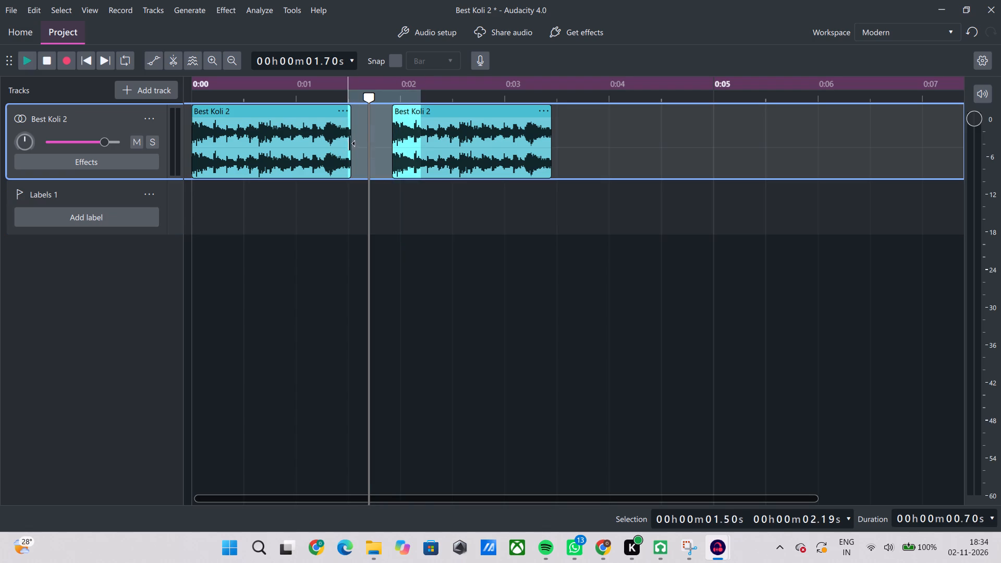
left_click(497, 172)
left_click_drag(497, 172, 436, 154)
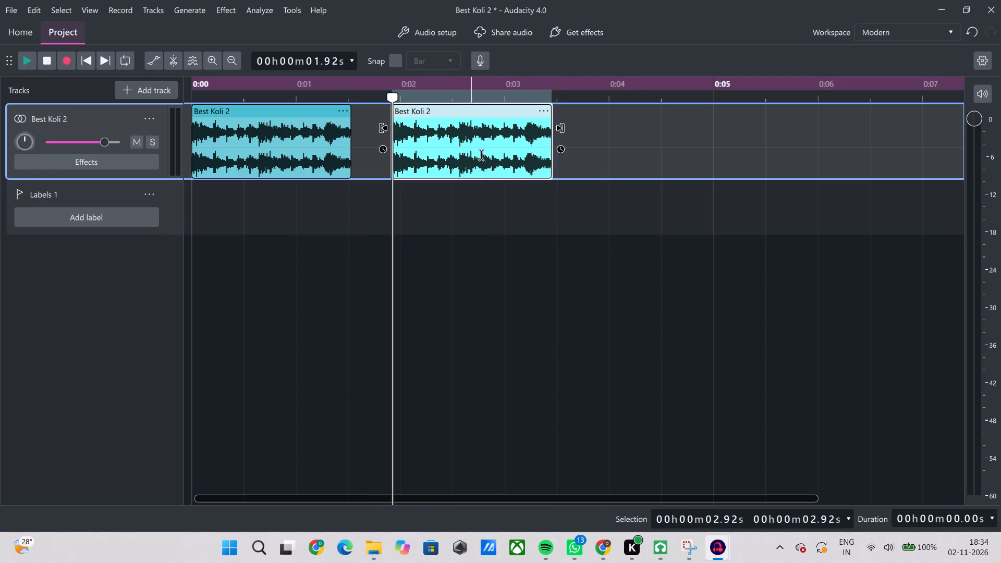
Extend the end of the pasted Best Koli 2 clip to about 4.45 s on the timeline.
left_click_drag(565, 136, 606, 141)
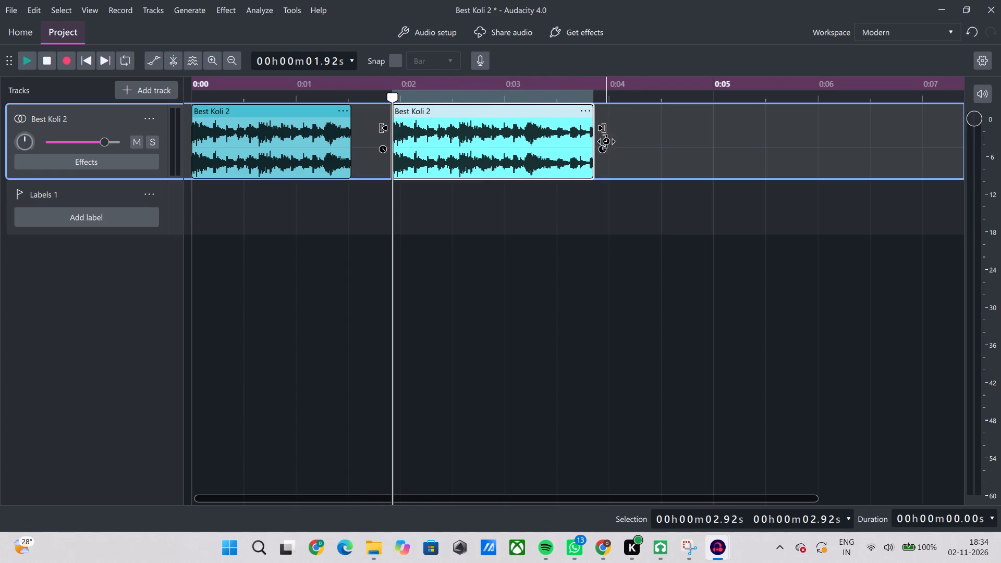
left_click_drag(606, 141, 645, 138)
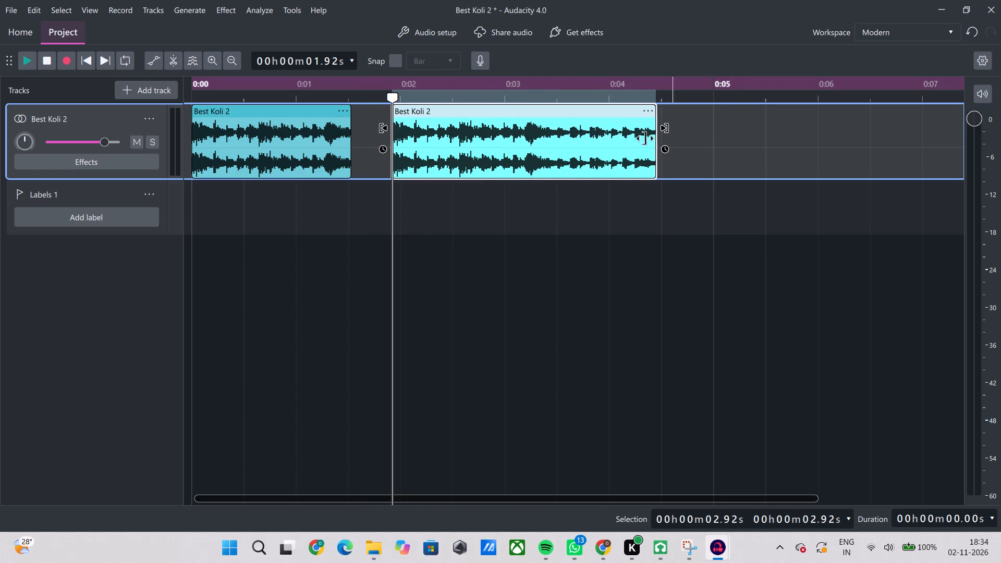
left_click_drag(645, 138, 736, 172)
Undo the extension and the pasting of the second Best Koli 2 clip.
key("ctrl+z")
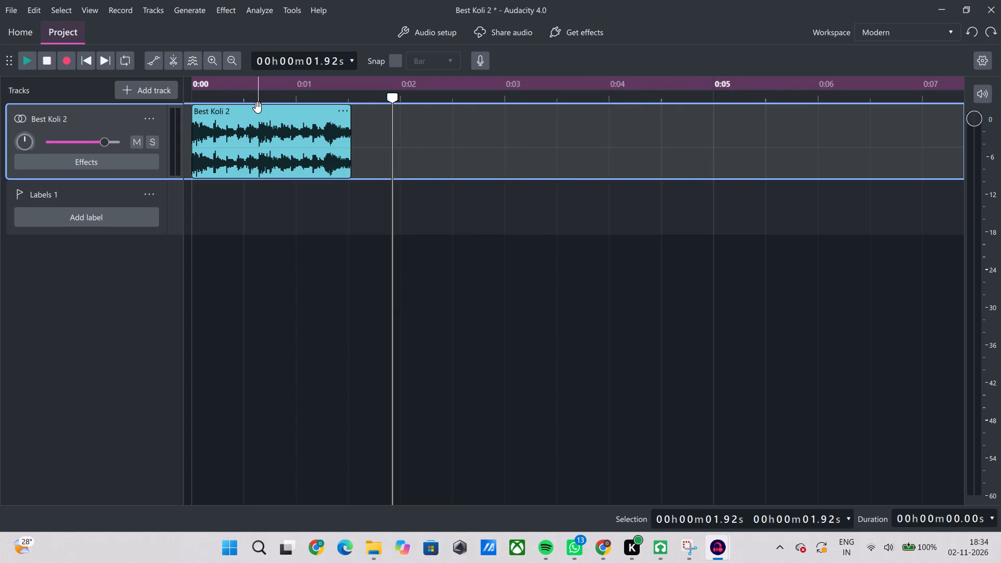
Return the playhead to the start of the track and play the remaining Best Koli 2 clip through to its end.
key("space")
key("space")
key("space")
key("space")
key("space")
key("space")
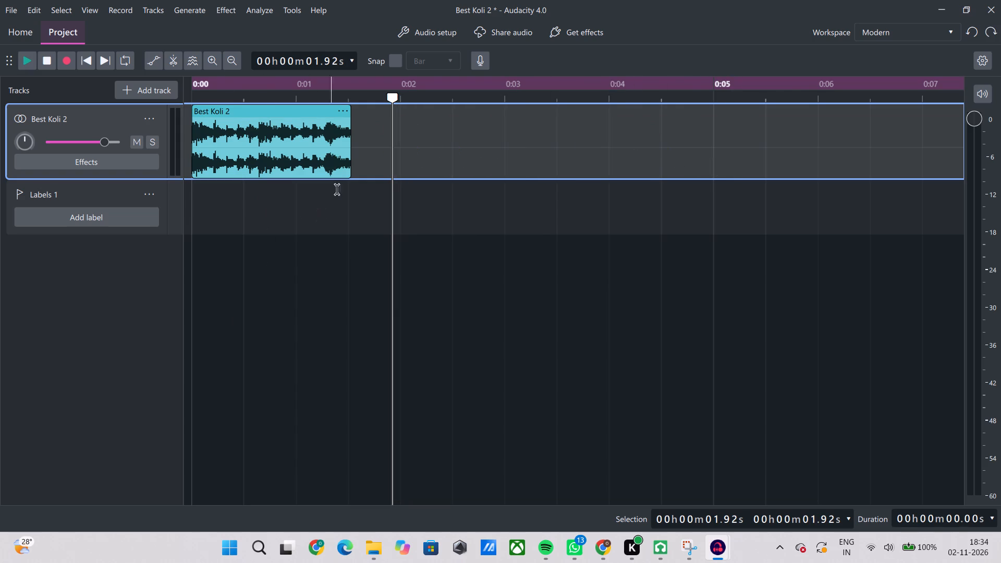
key("space")
left_click_drag(390, 103, 231, 87)
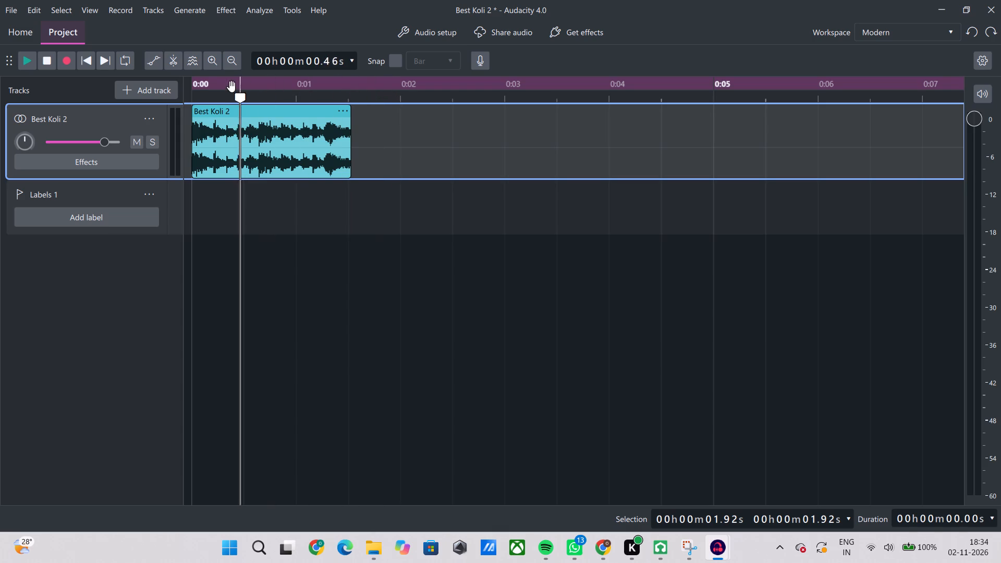
left_click_drag(231, 87, 172, 89)
key("space")
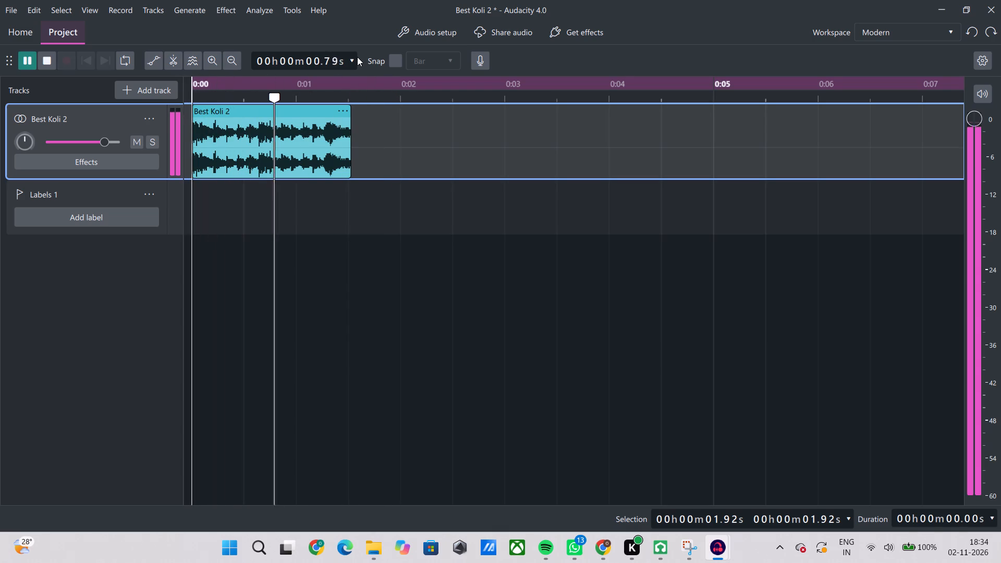
key("space")
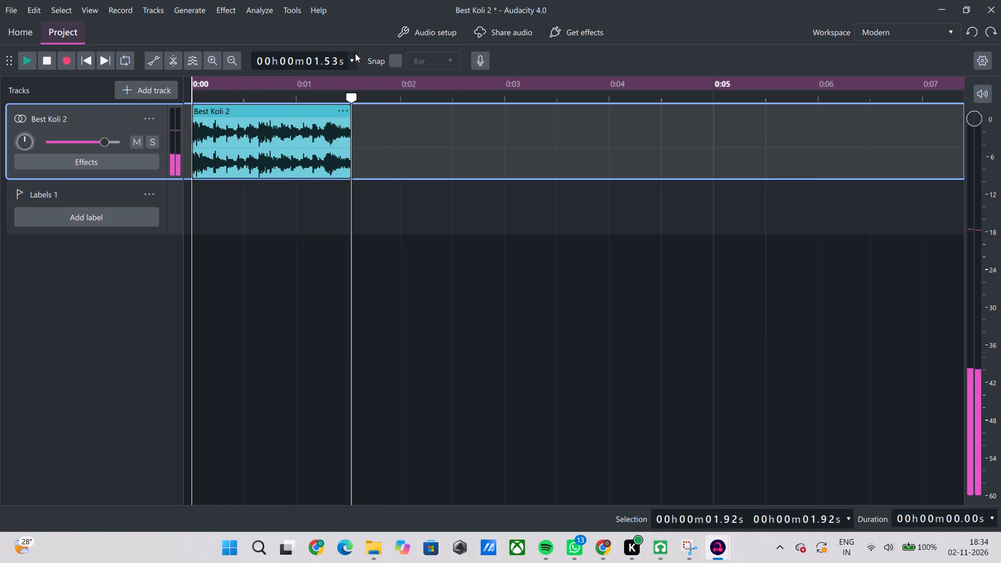
key("space")
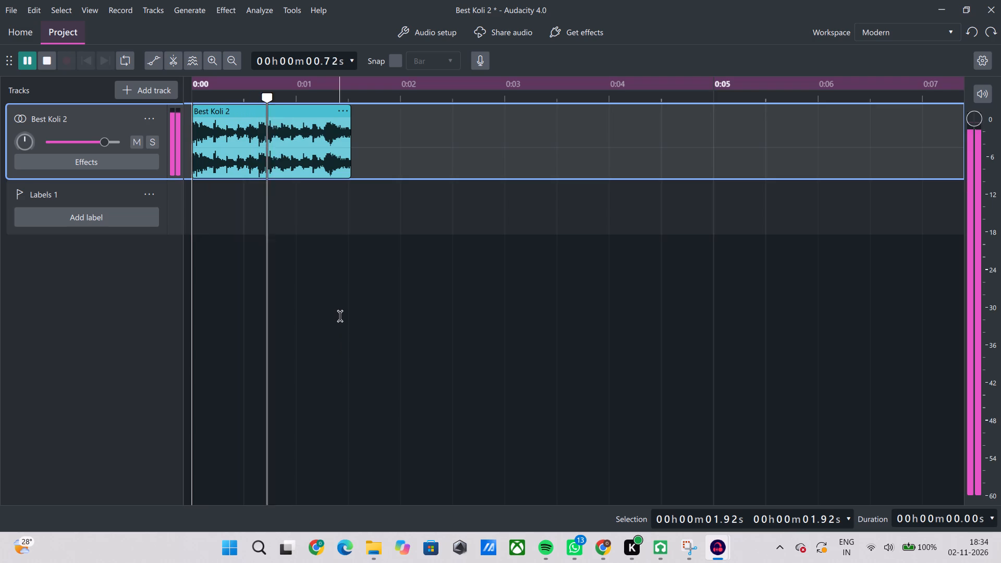
Split the Best Koli 2 clip near its end at about 1.46 s.
left_click(346, 168)
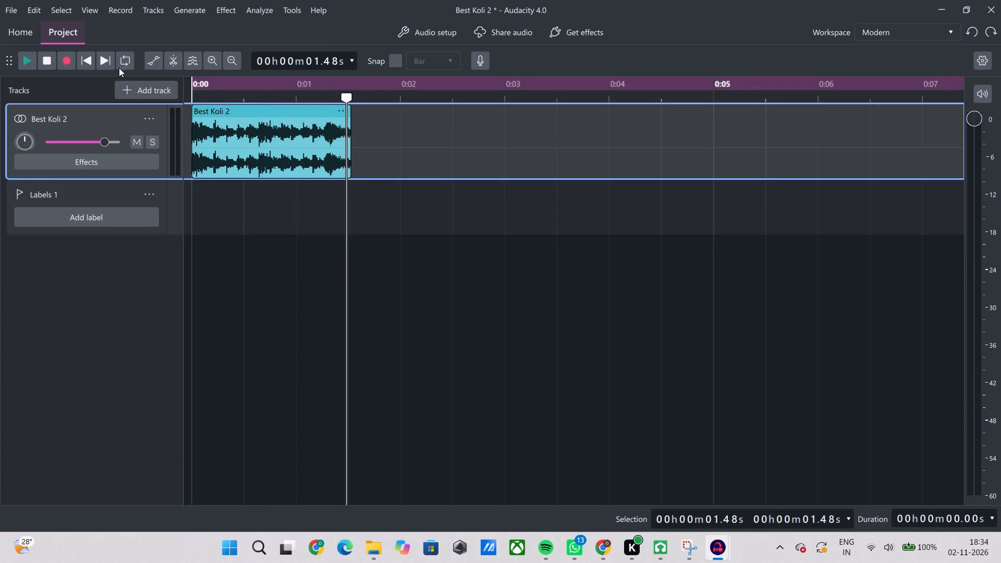
left_click(176, 65)
left_click(344, 148)
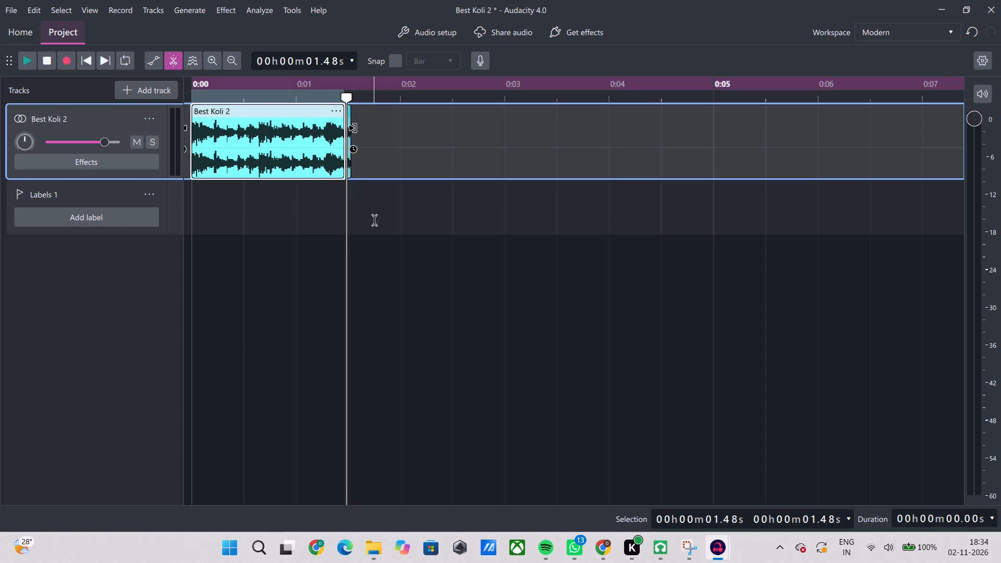
Delete the short leftover piece after the split at the end of the Best Koli 2 clip.
scroll(374, 219, "up", 6)
scroll(374, 219, "right", 4)
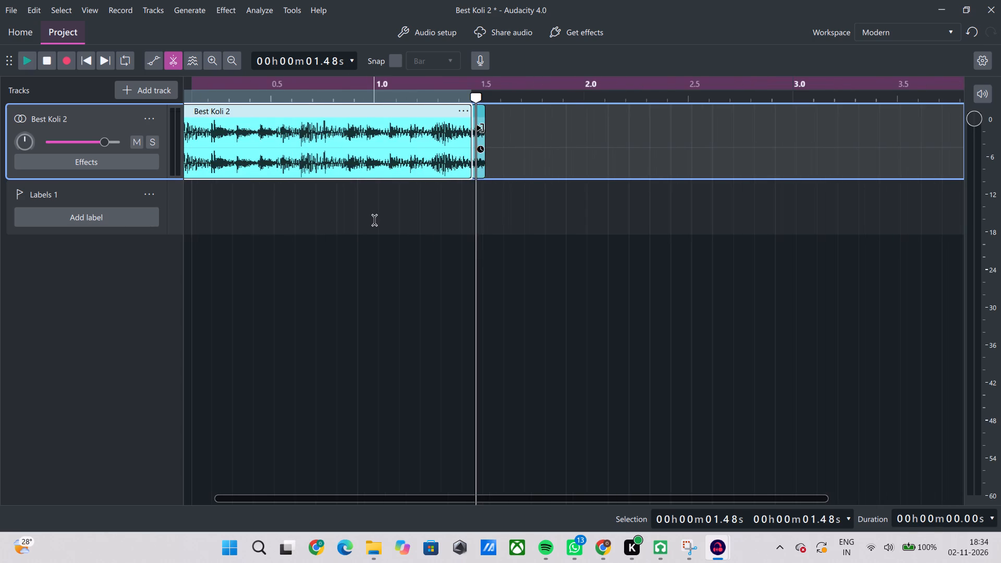
scroll(374, 219, "up", 8, "ctrl")
scroll(374, 219, "left", 1)
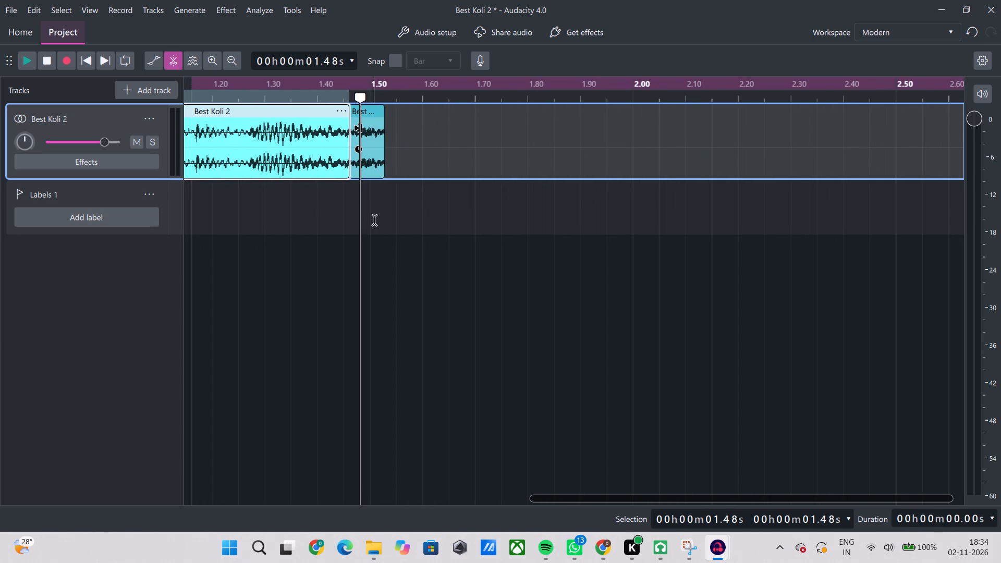
left_click(380, 204)
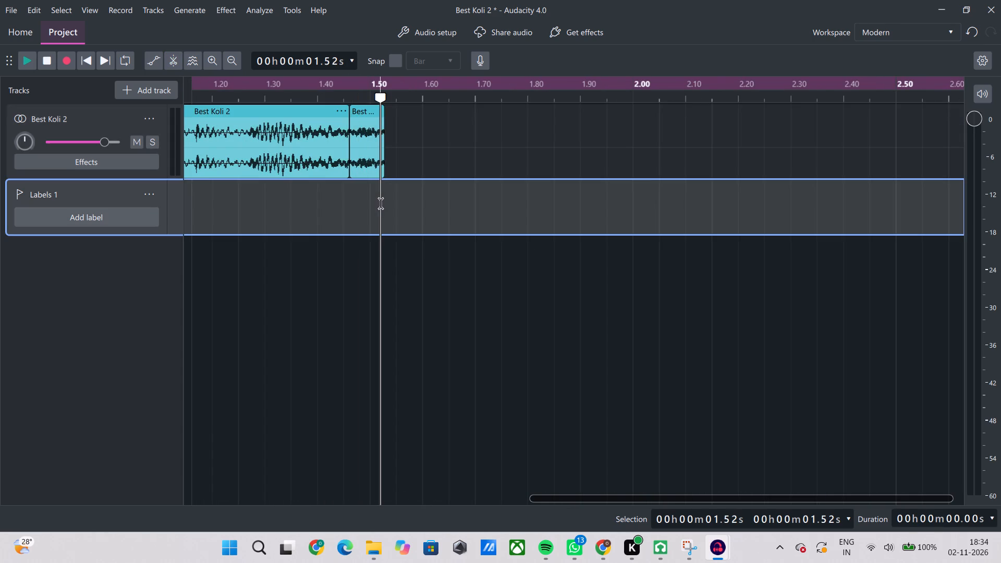
left_click(357, 149)
double_click(377, 149)
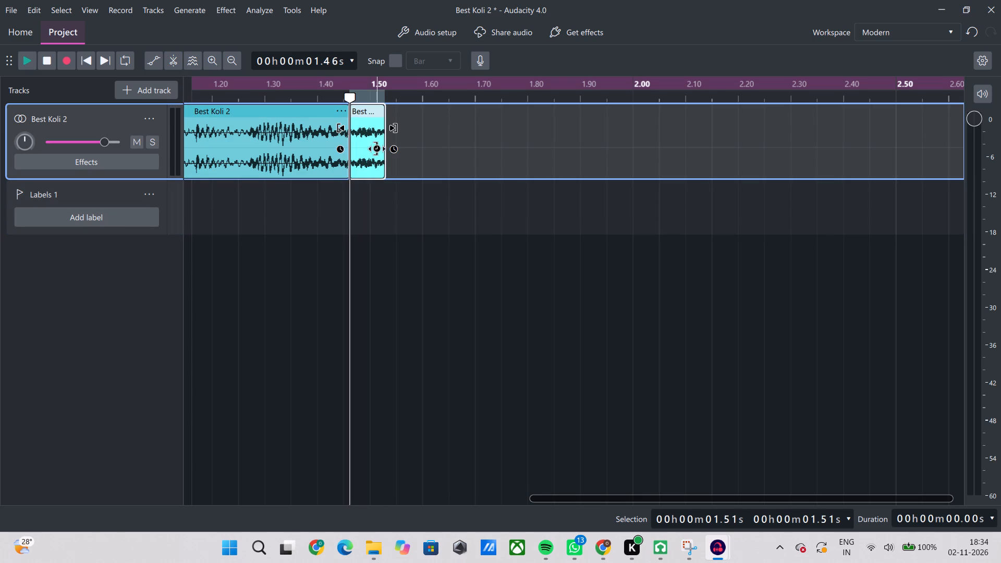
key("BackSpace")
Play the trimmed Best Koli 2 clip from the start twice to check how it ends.
scroll(284, 151, "down", 6, "ctrl")
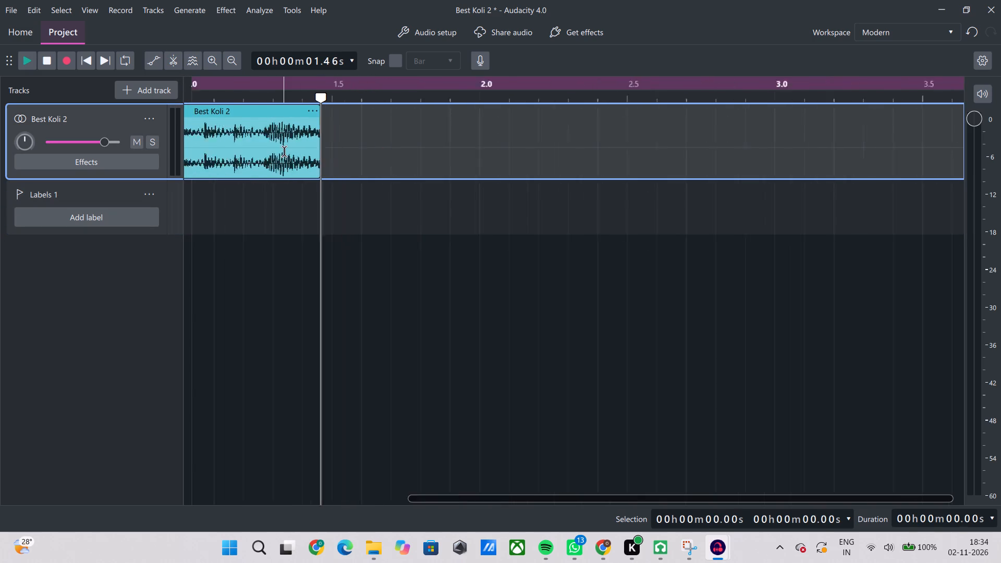
scroll(284, 151, "down", 3, "ctrl")
key("space")
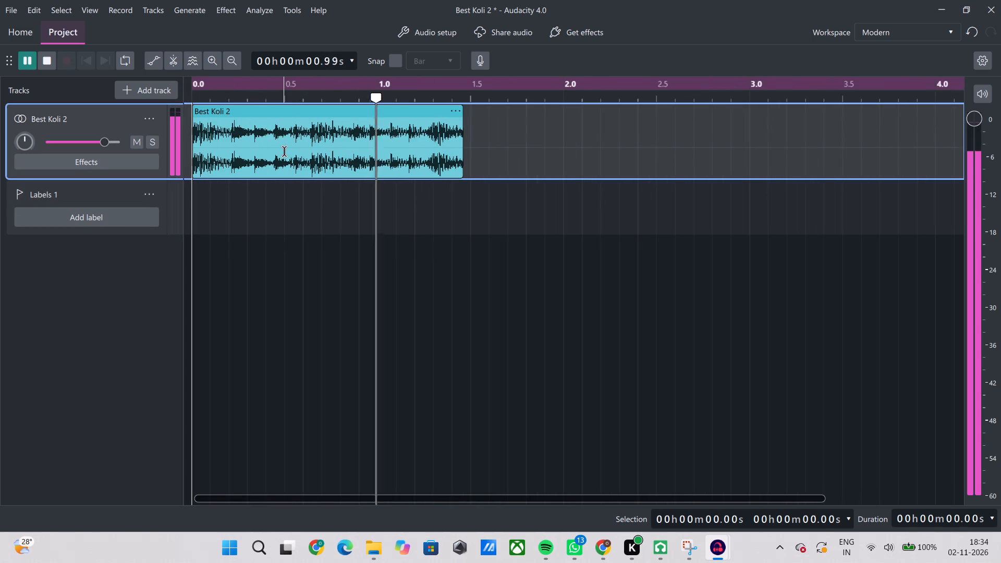
key("space")
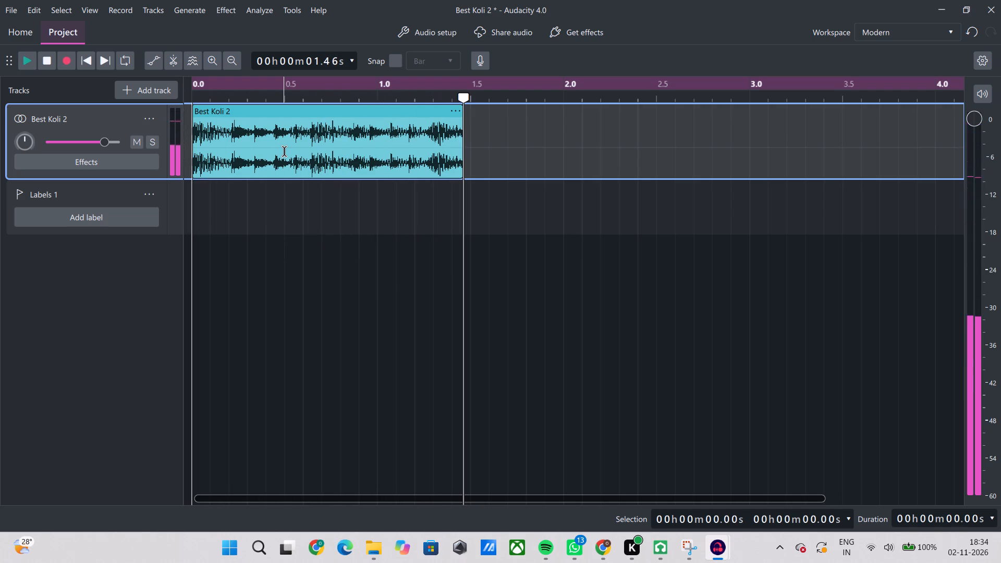
key("space")
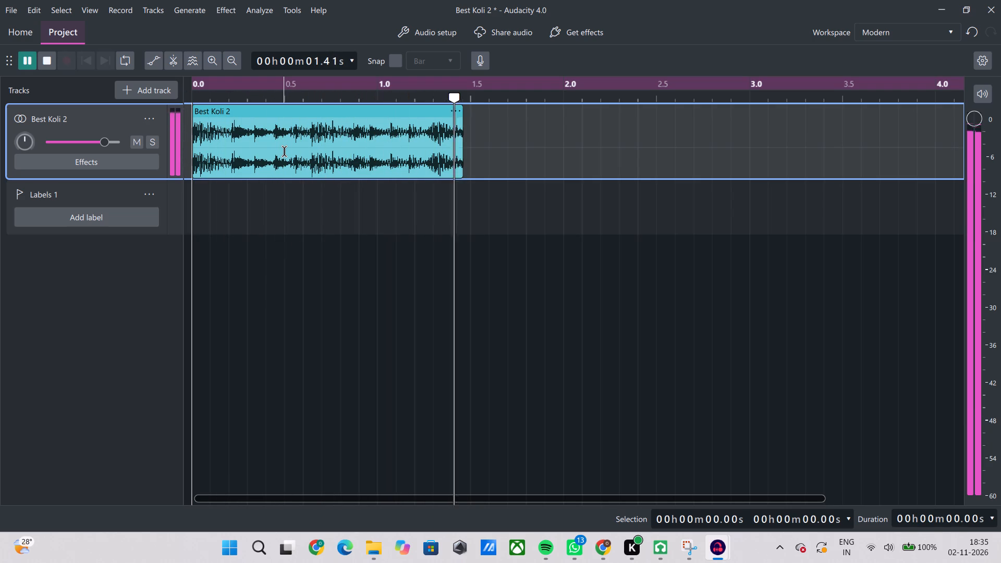
key("space")
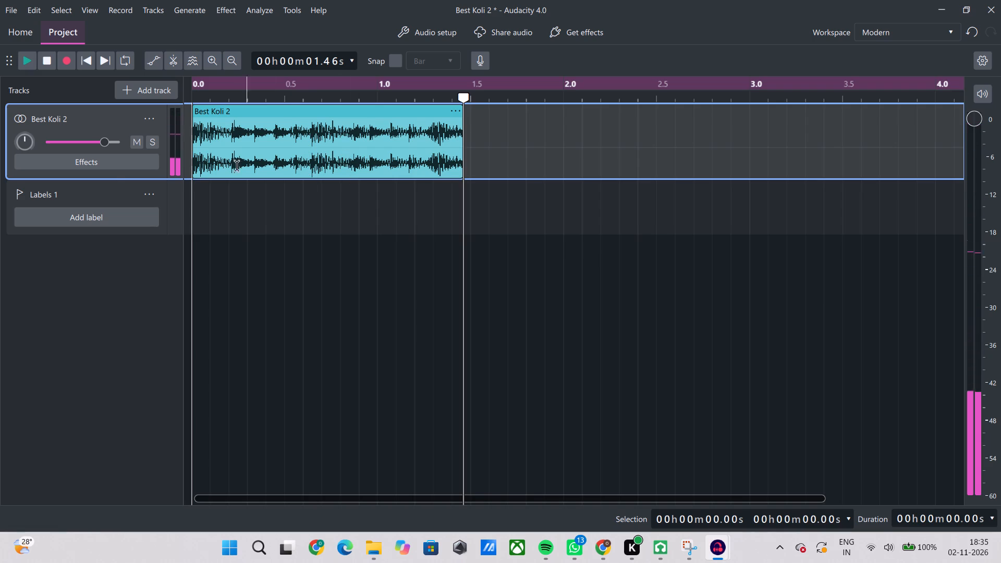
Add a new mono audio track to the project.
left_click(144, 92)
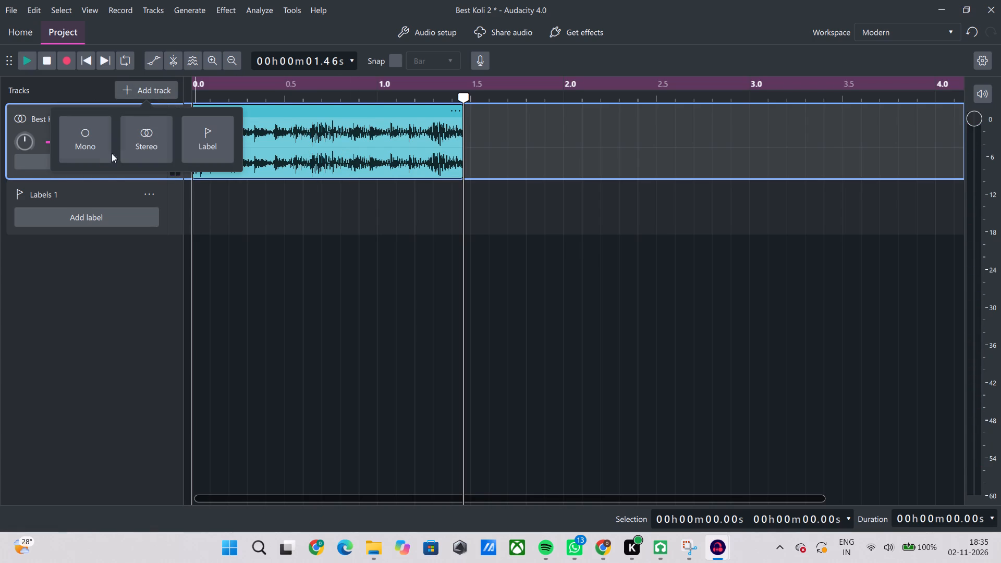
left_click(82, 155)
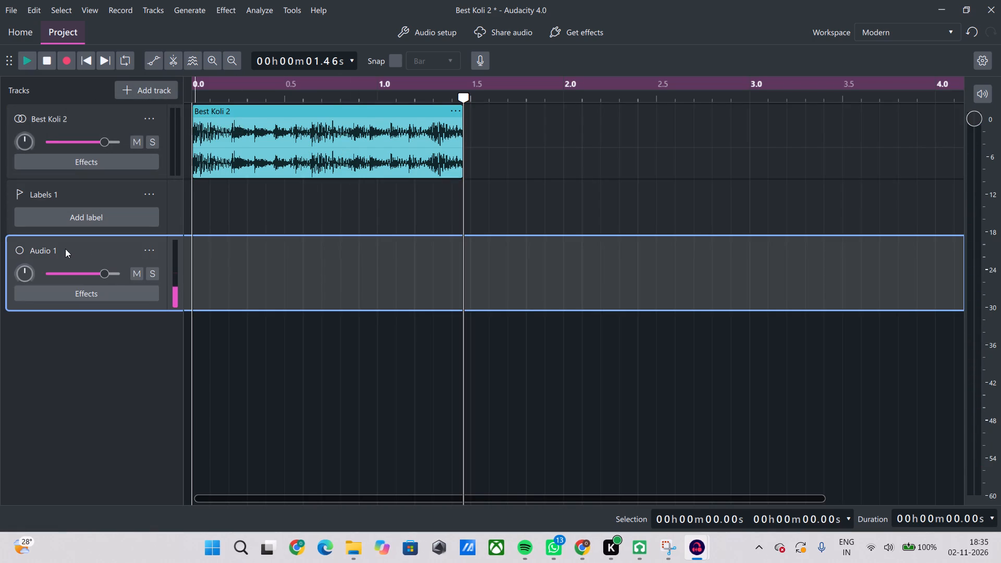
Play the Best Koli 2 clip, then replay it with a selection from about 0.06 s to 1.56 s to check the trim.
key("space")
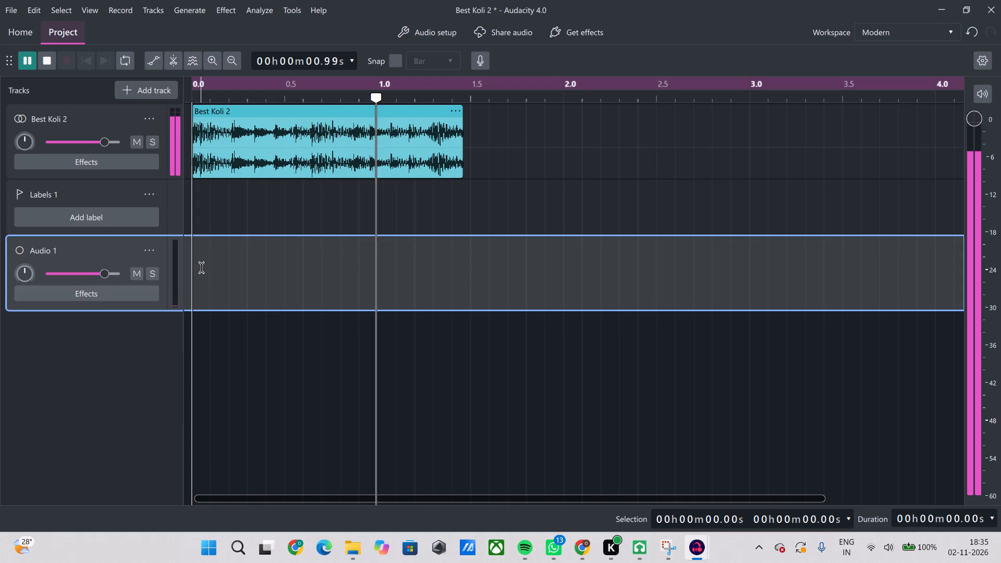
left_click_drag(296, 129, 389, 151)
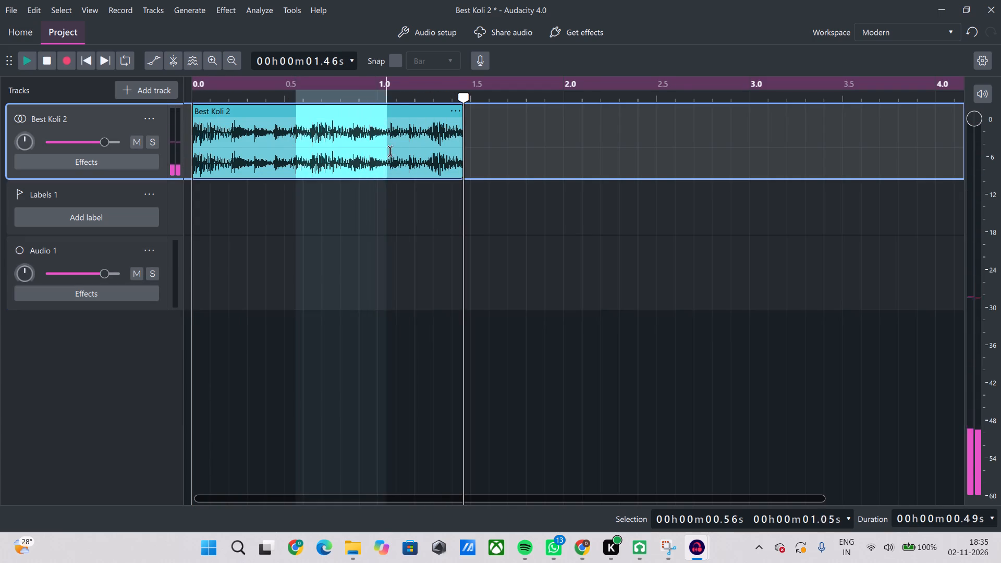
left_click_drag(389, 151, 463, 163)
left_click(267, 126)
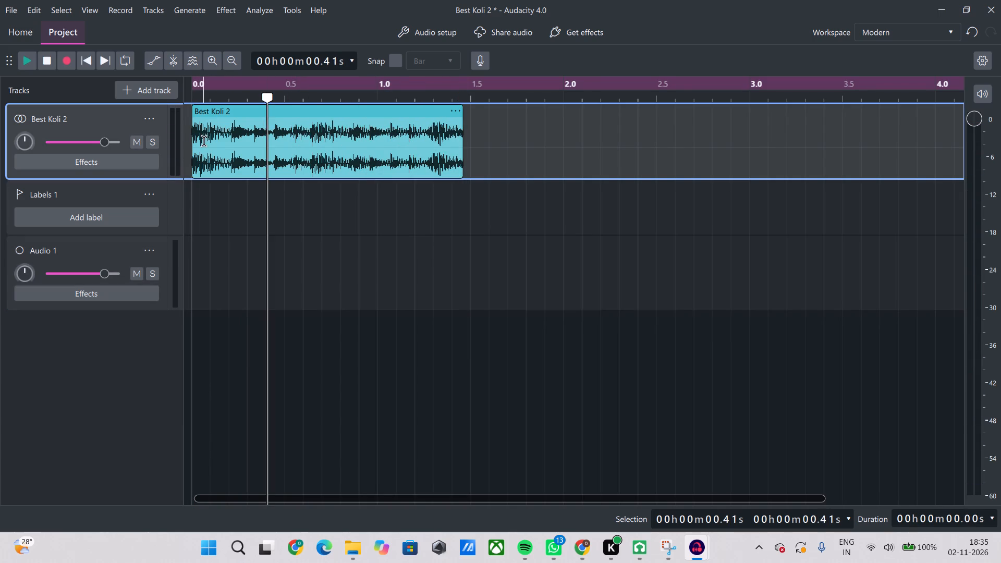
left_click_drag(203, 140, 482, 151)
key("space")
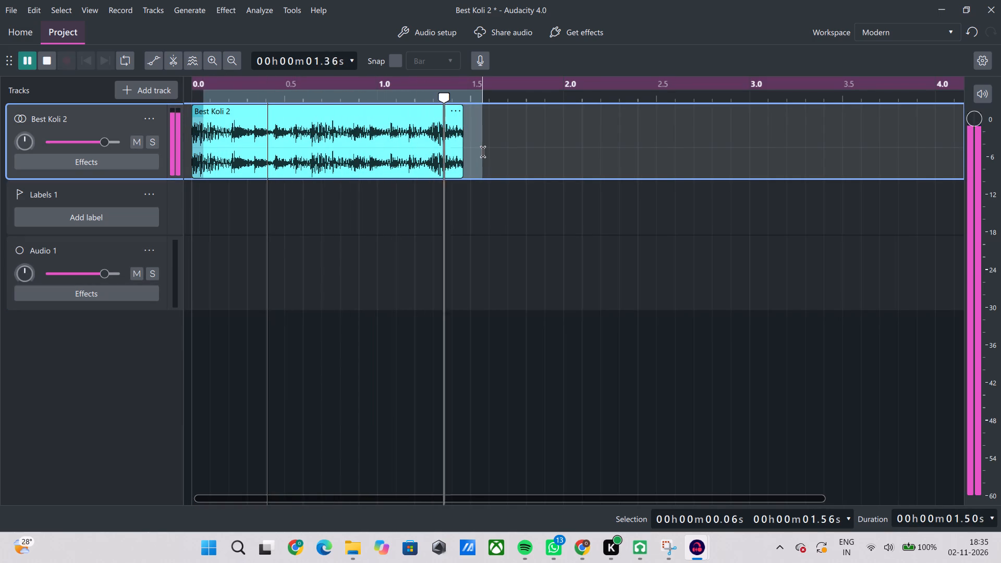
key("space")
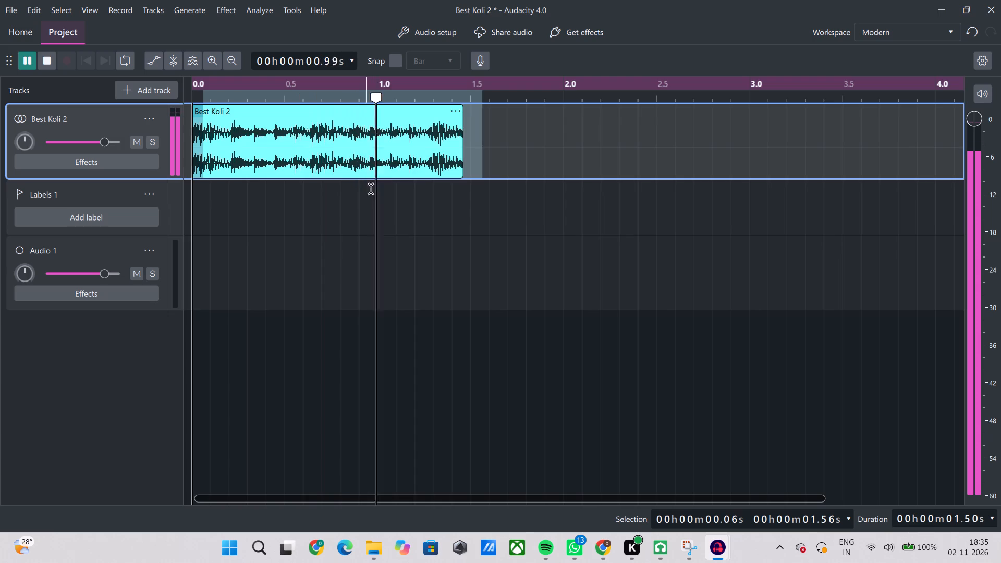
left_click(394, 207)
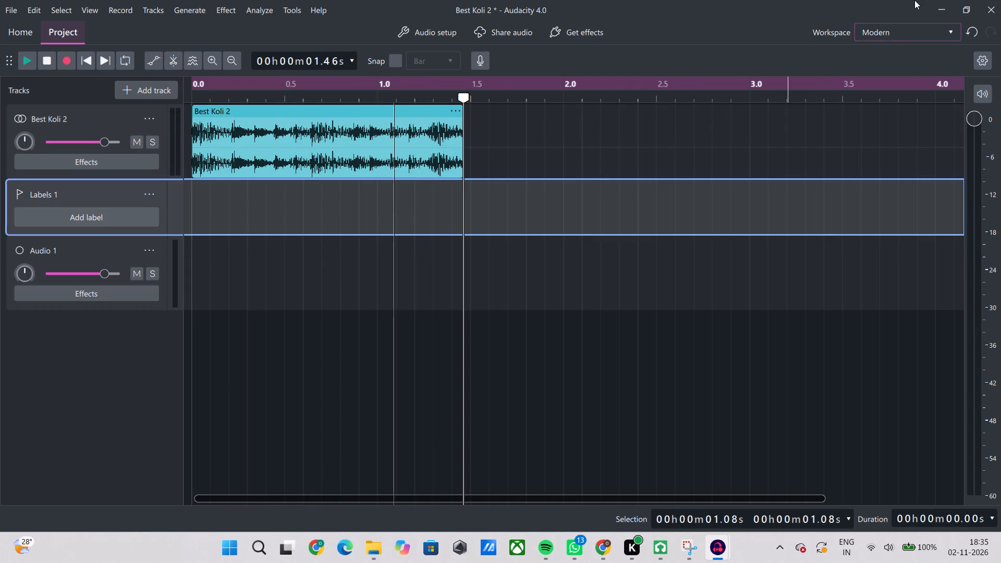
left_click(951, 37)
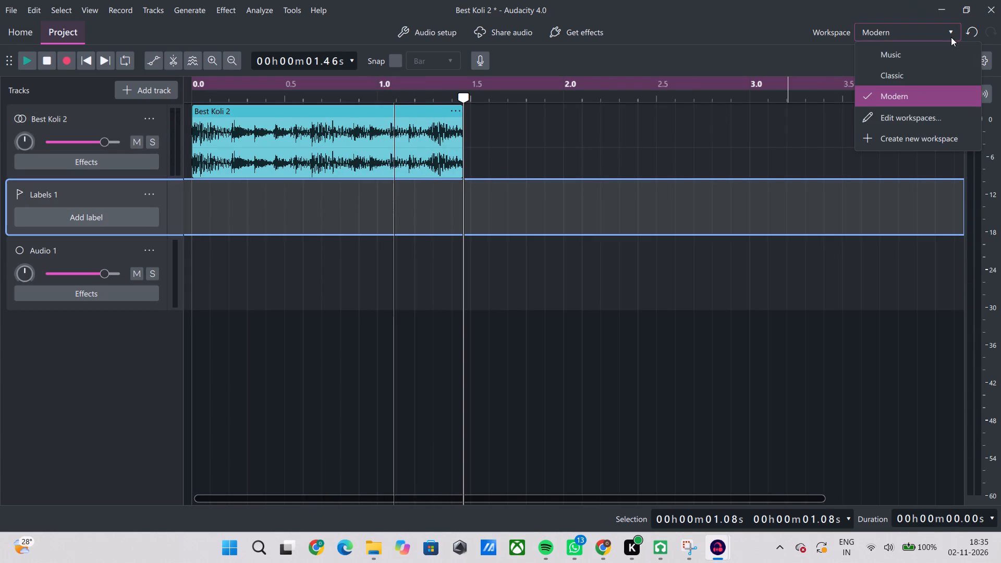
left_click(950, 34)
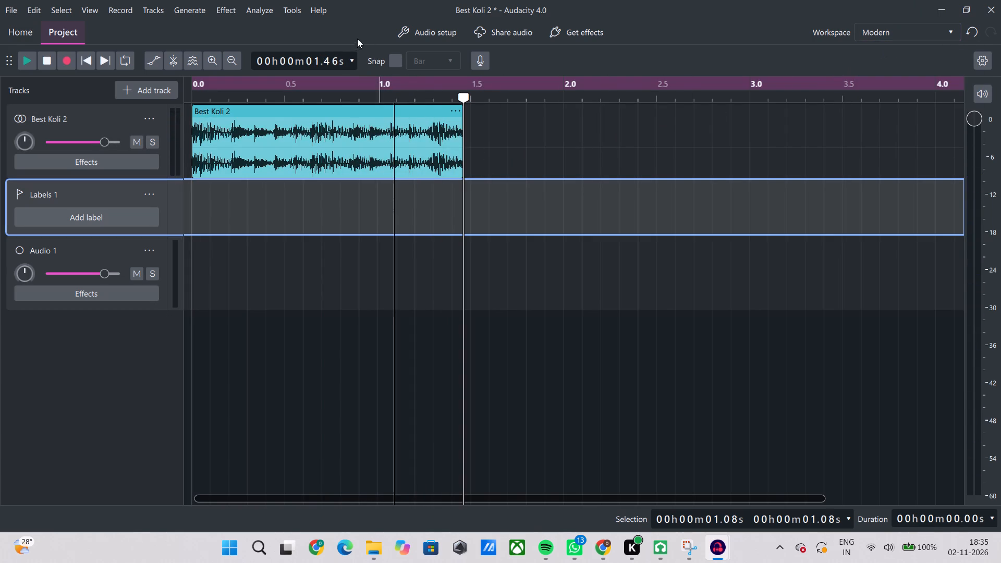
Play the Best Koli 2 clip from about 1.09 s to its end and once more from the start.
left_click(48, 62)
left_click(48, 63)
left_click(49, 64)
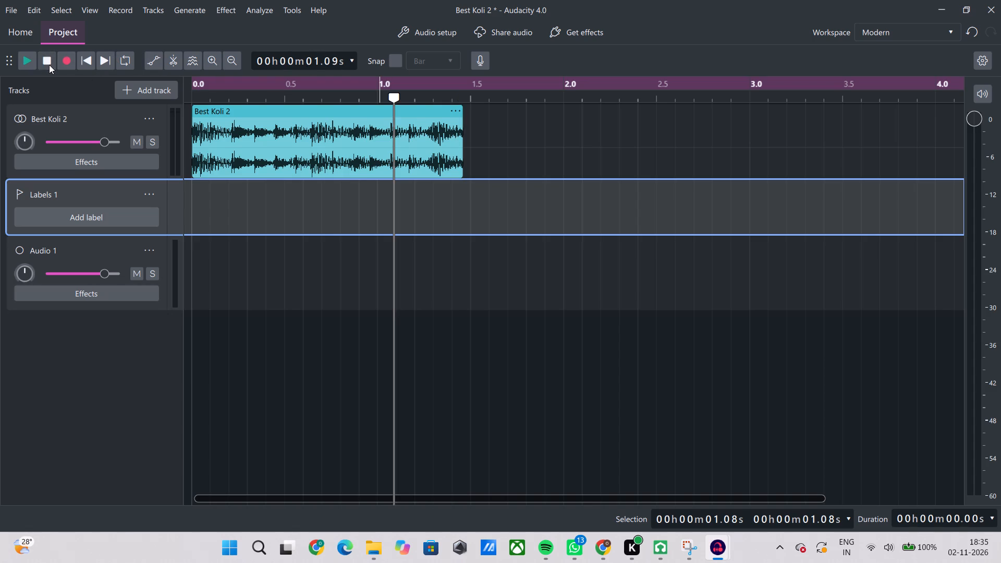
left_click(36, 64)
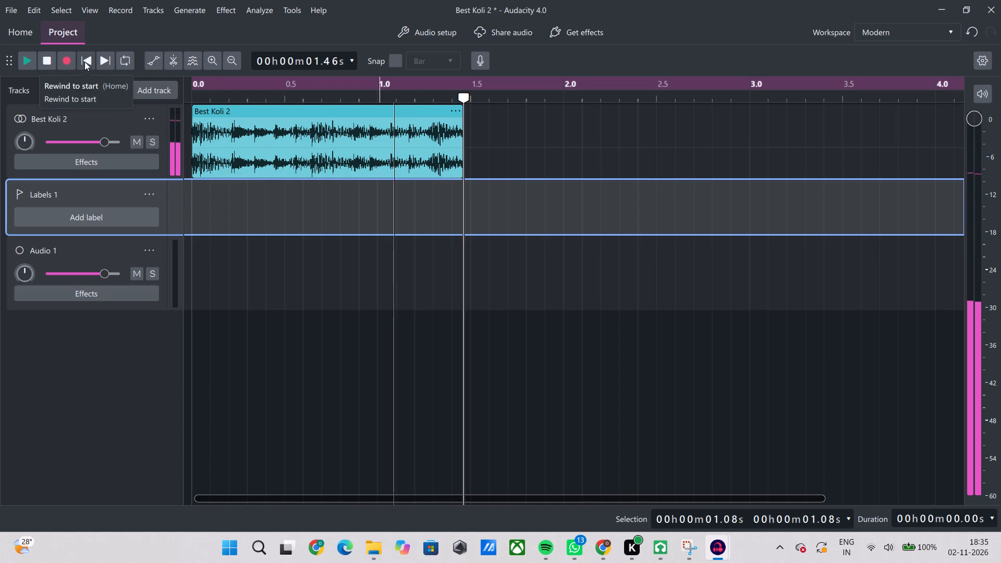
left_click(107, 59)
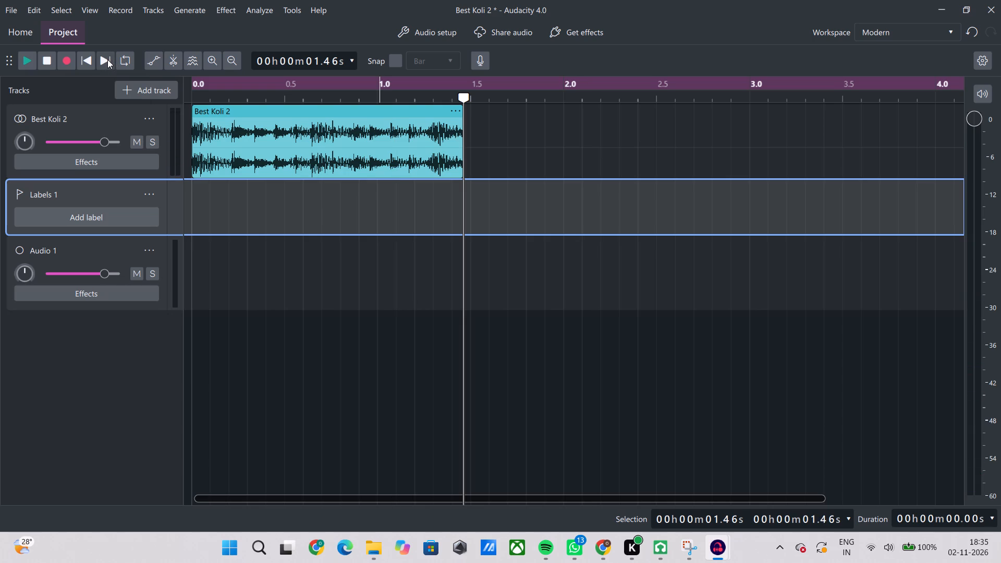
left_click(107, 59)
left_click(27, 69)
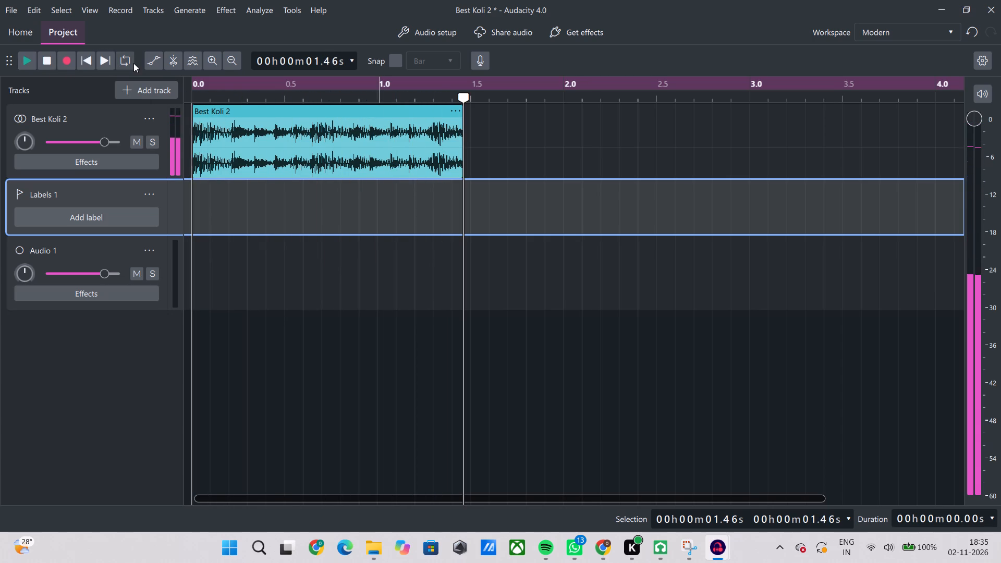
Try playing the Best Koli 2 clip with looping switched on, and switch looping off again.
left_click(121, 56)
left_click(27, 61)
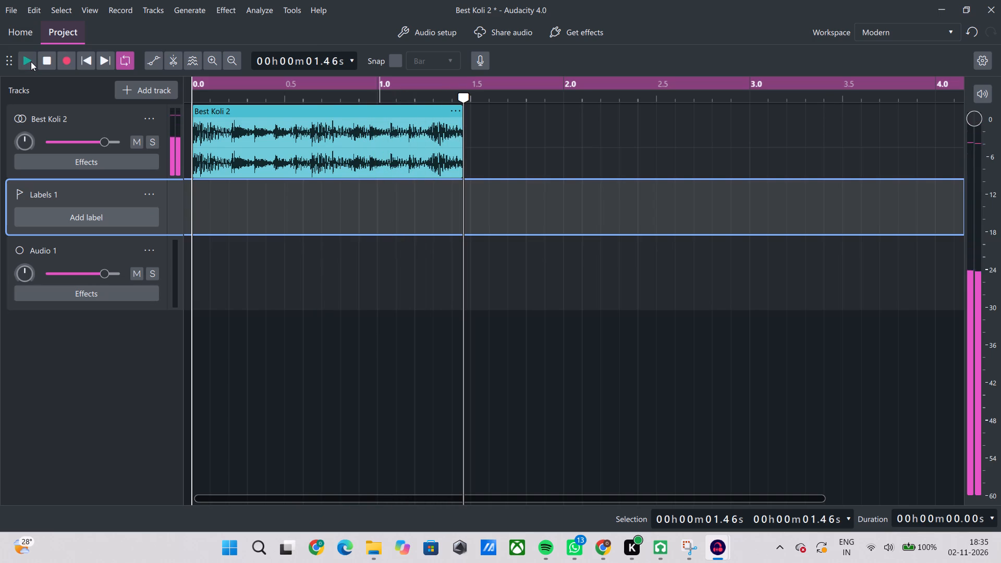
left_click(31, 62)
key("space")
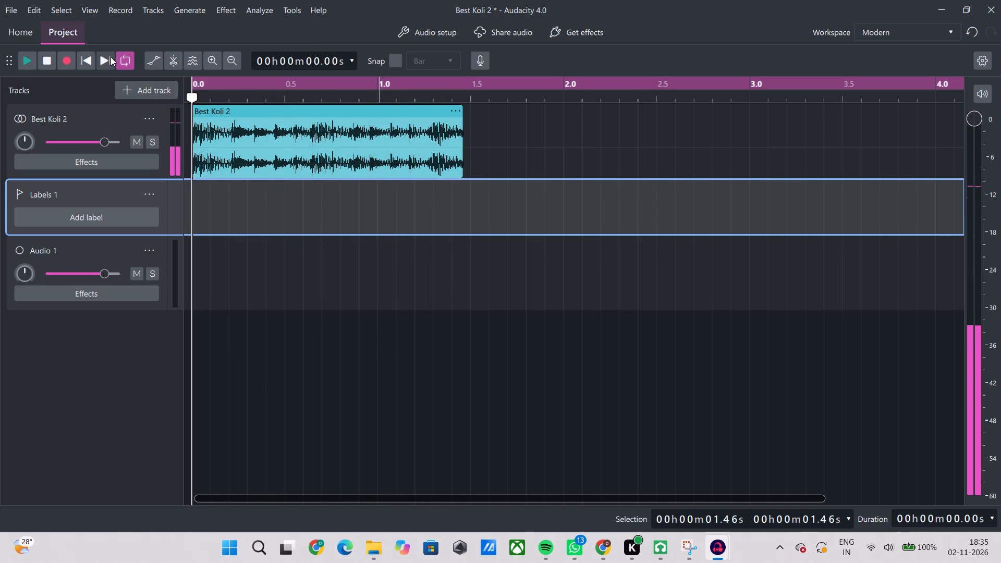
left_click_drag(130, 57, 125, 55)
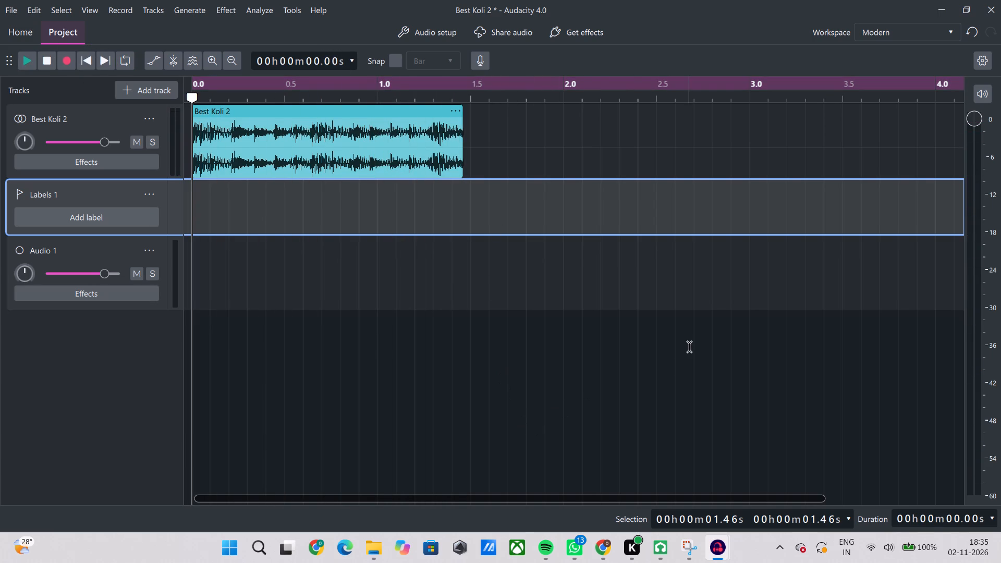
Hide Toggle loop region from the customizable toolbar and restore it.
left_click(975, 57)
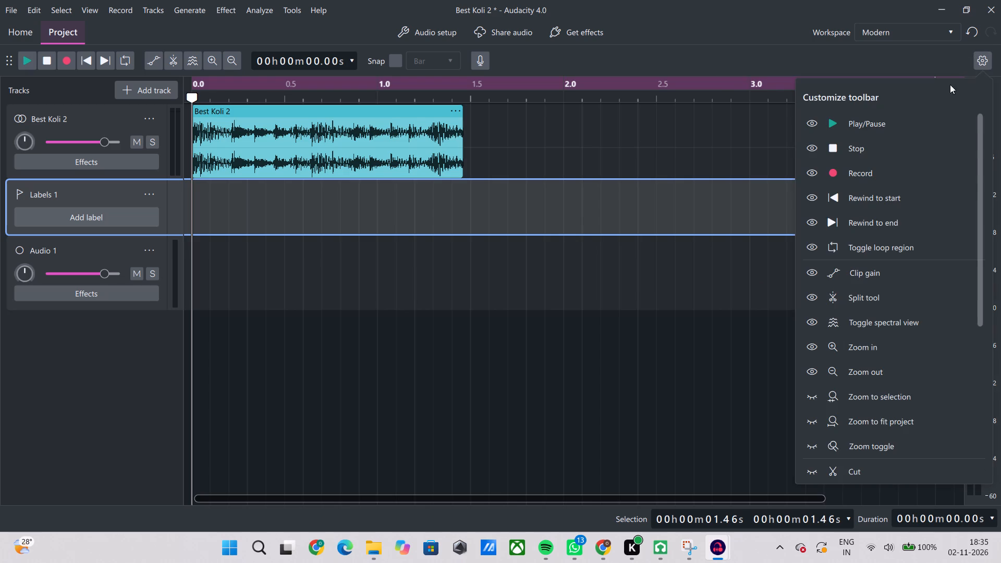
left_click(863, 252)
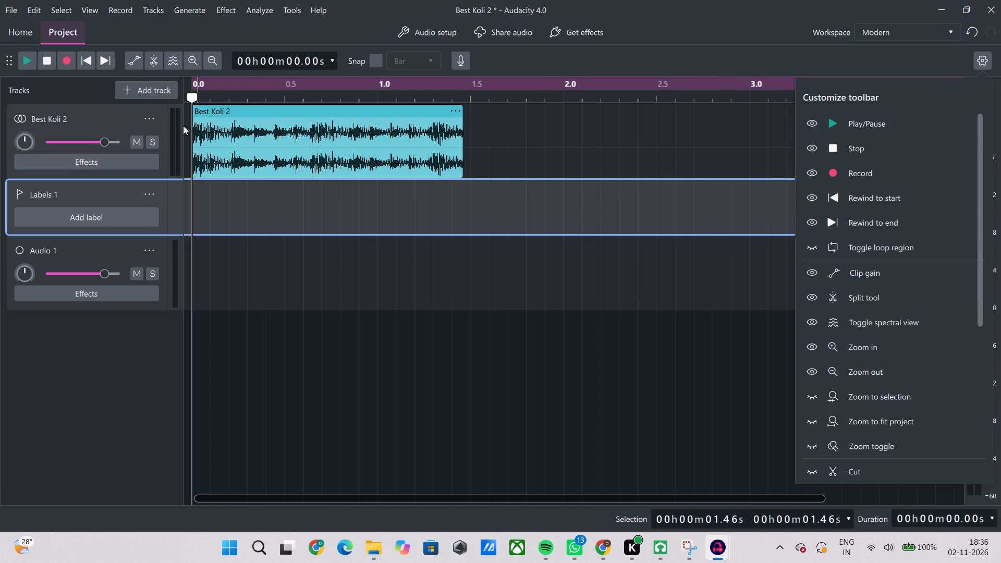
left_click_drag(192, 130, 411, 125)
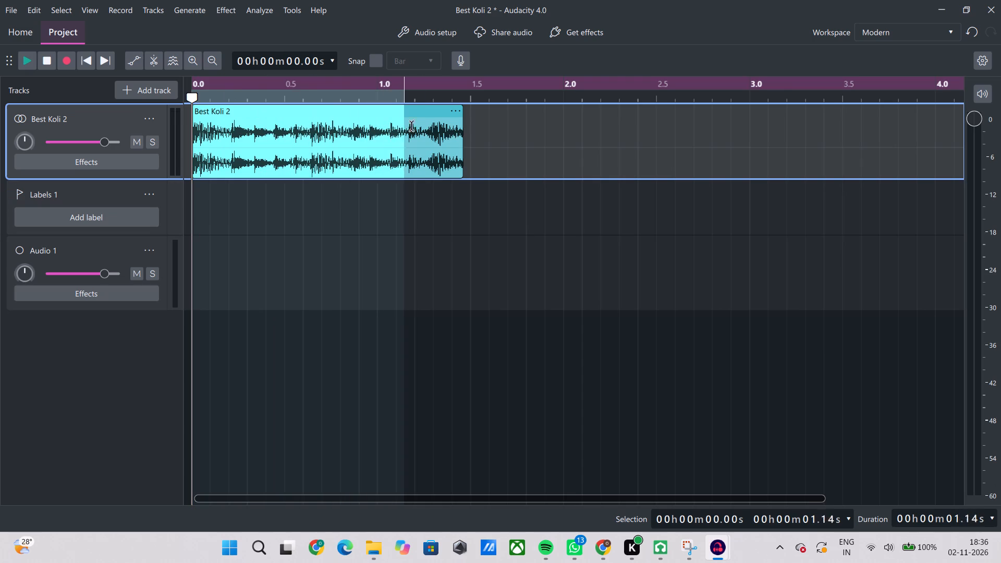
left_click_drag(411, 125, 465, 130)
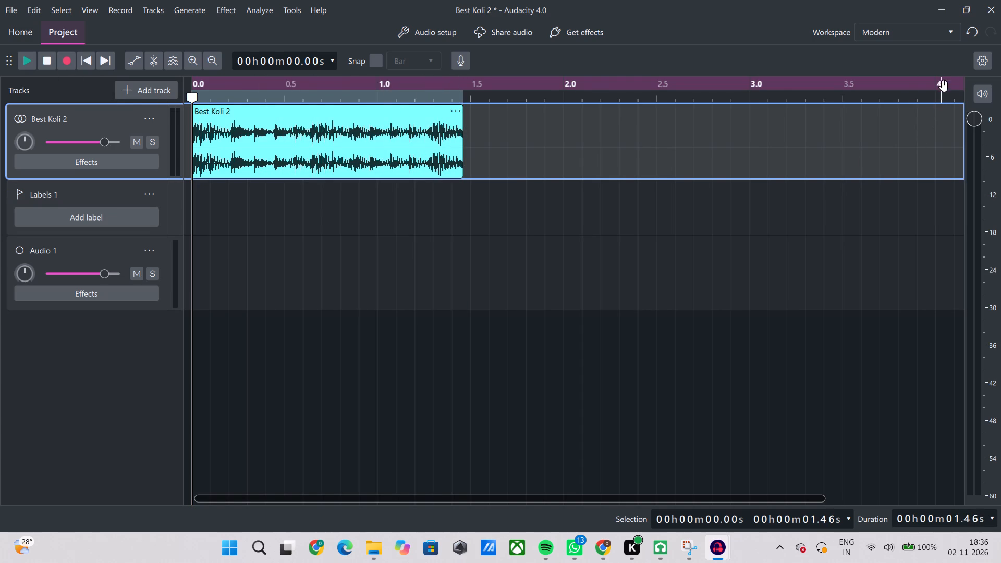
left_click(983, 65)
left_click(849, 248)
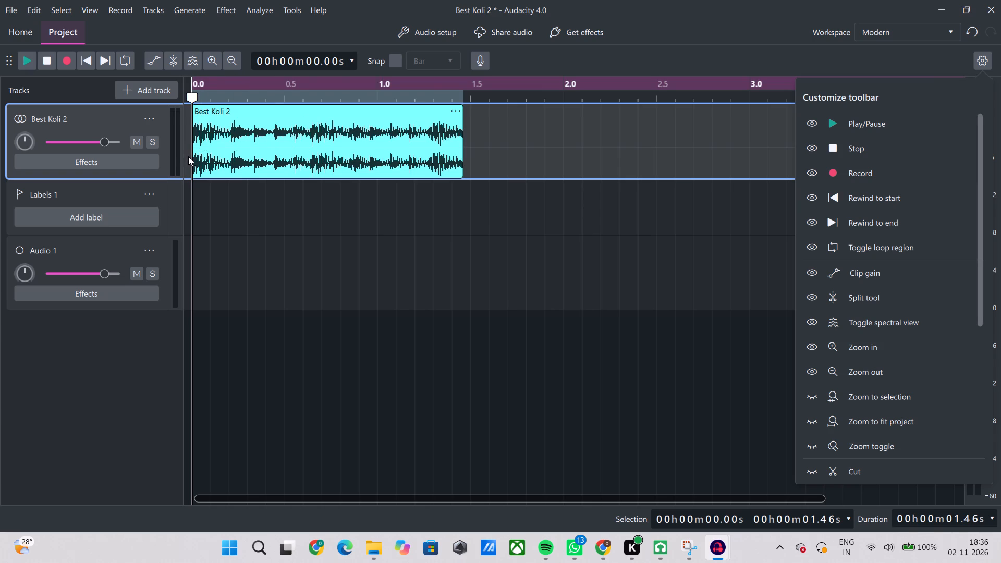
Turn on looping for playback of the project.
left_click(130, 63)
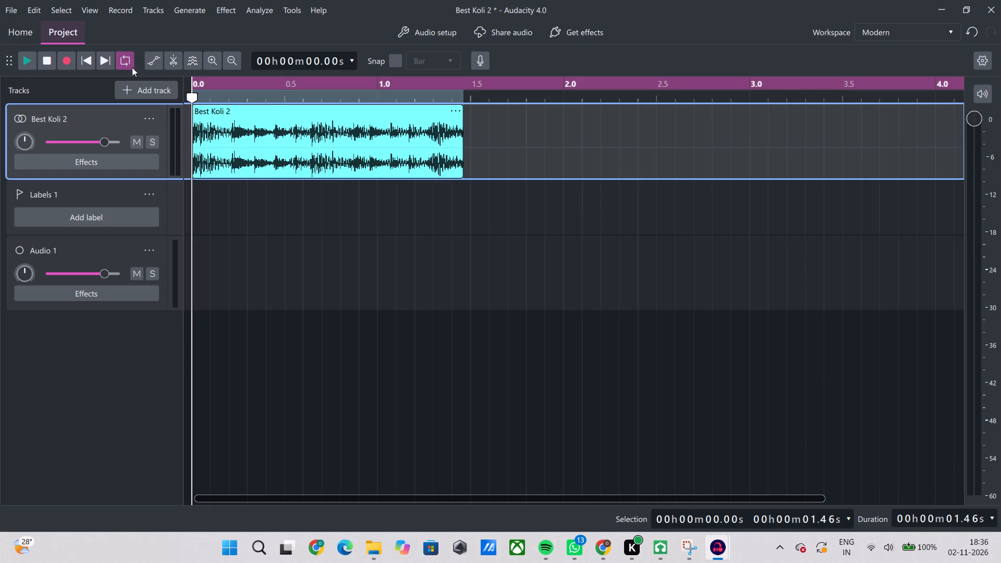
Select the whole Best Koli 2 clip from 0 to 1.46 s and play it to test the loop.
left_click_drag(193, 134, 360, 160)
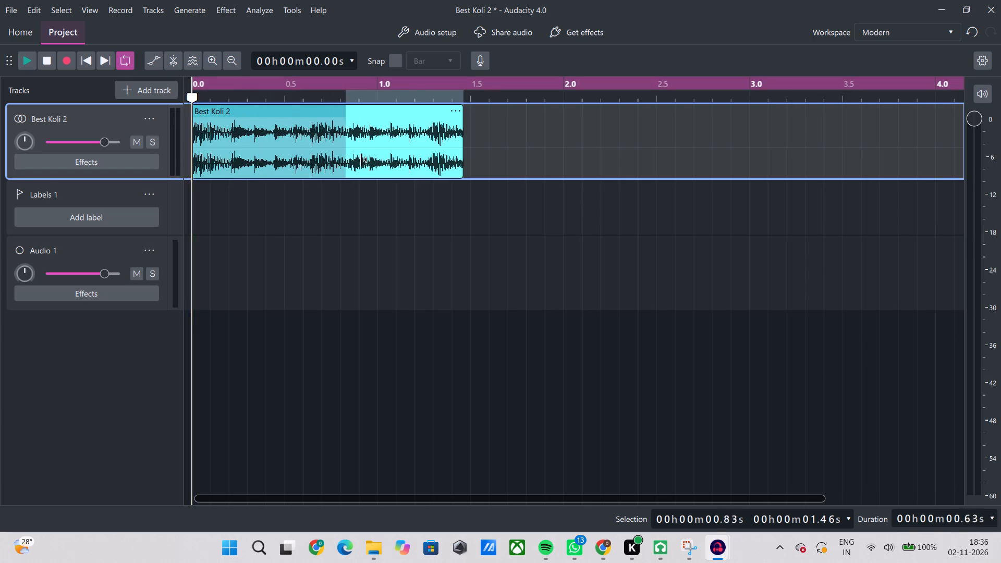
left_click_drag(360, 160, 458, 154)
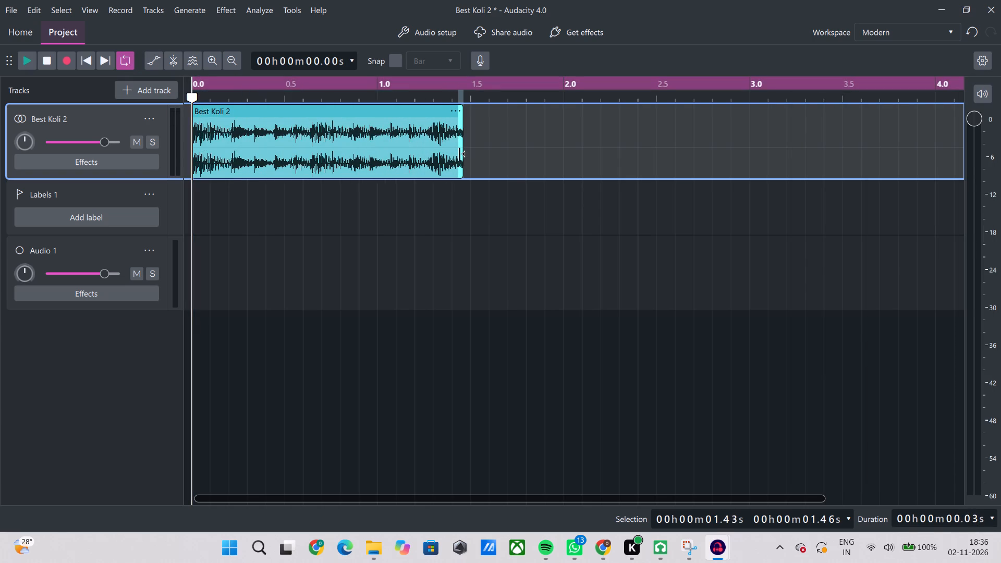
left_click_drag(458, 154, 464, 154)
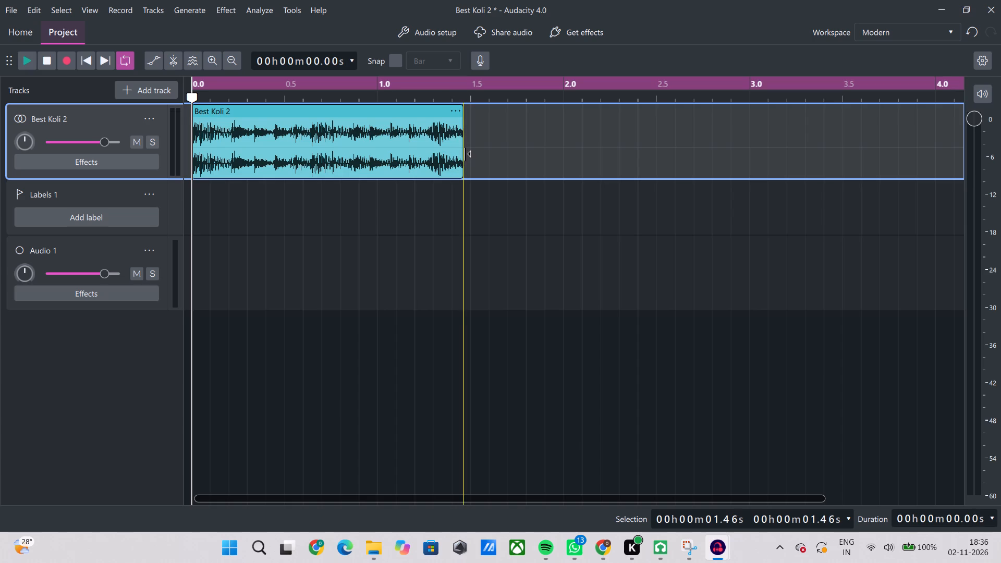
left_click_drag(464, 154, 452, 138)
left_click(350, 176)
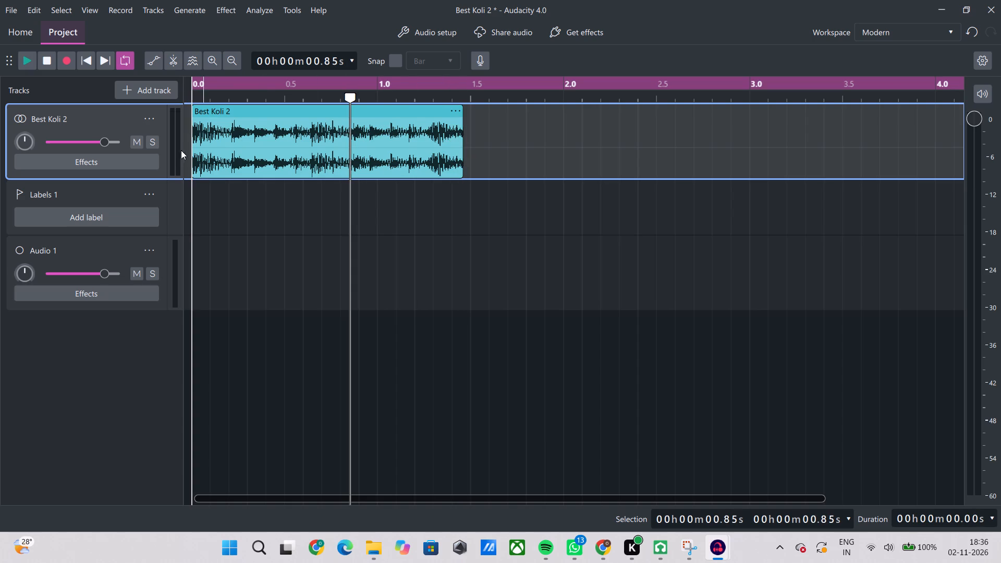
left_click_drag(192, 152, 430, 160)
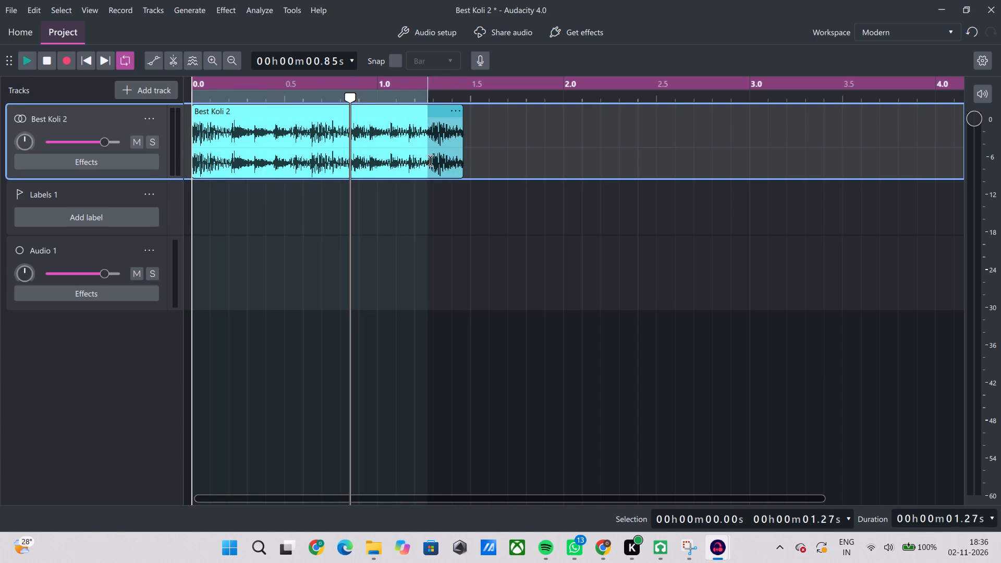
left_click_drag(430, 160, 463, 160)
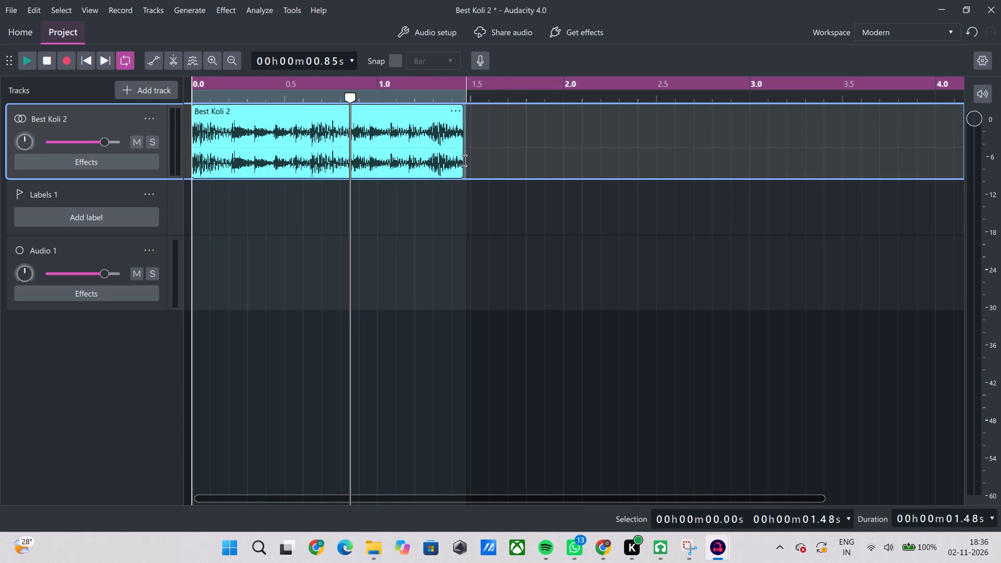
left_click_drag(463, 160, 462, 160)
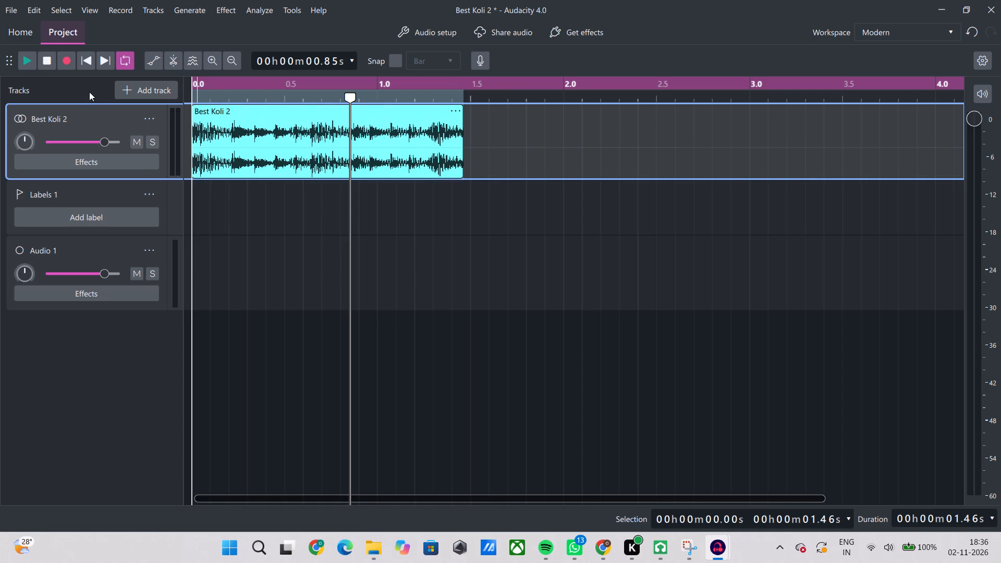
left_click(33, 67)
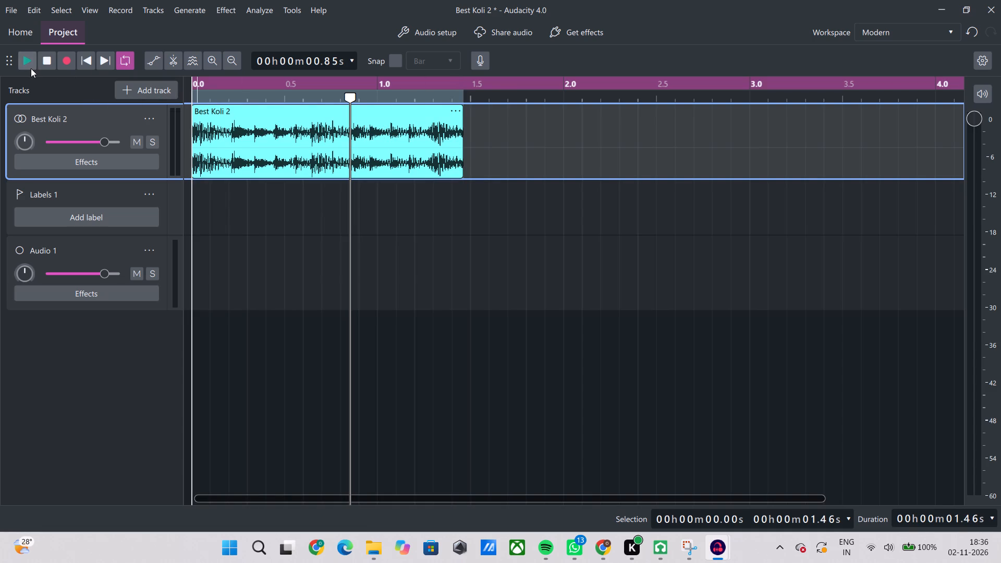
left_click(29, 70)
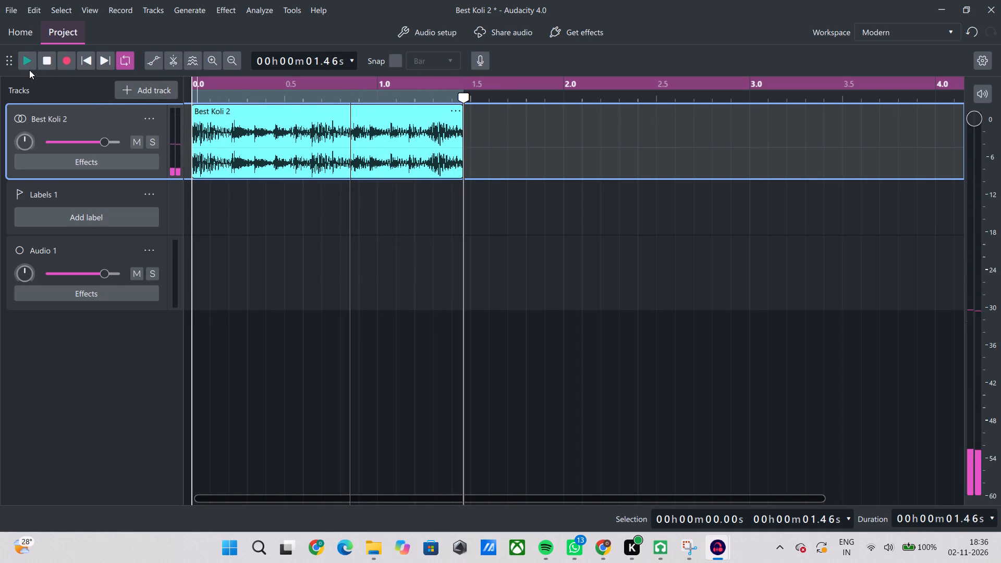
left_click(21, 56)
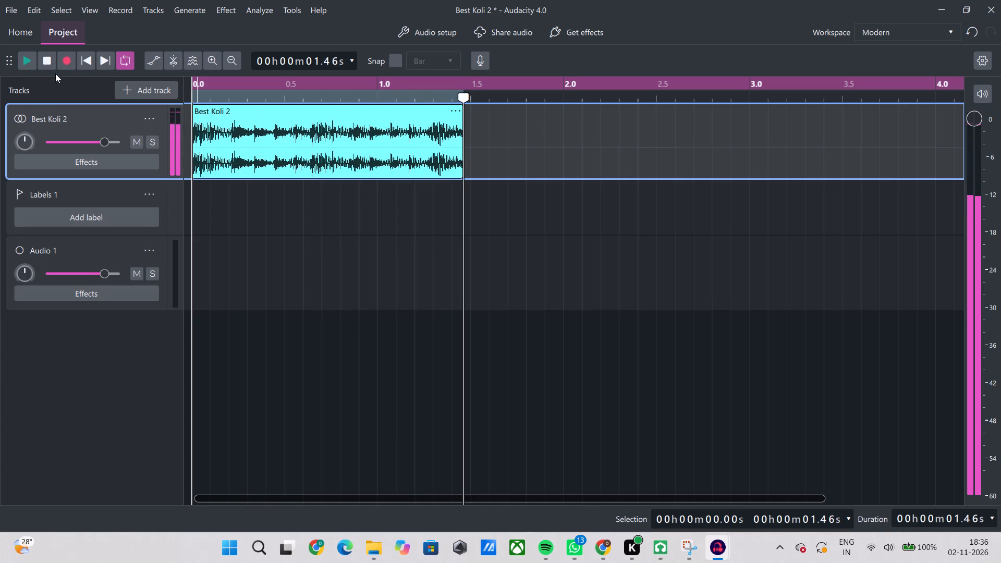
left_click(297, 241)
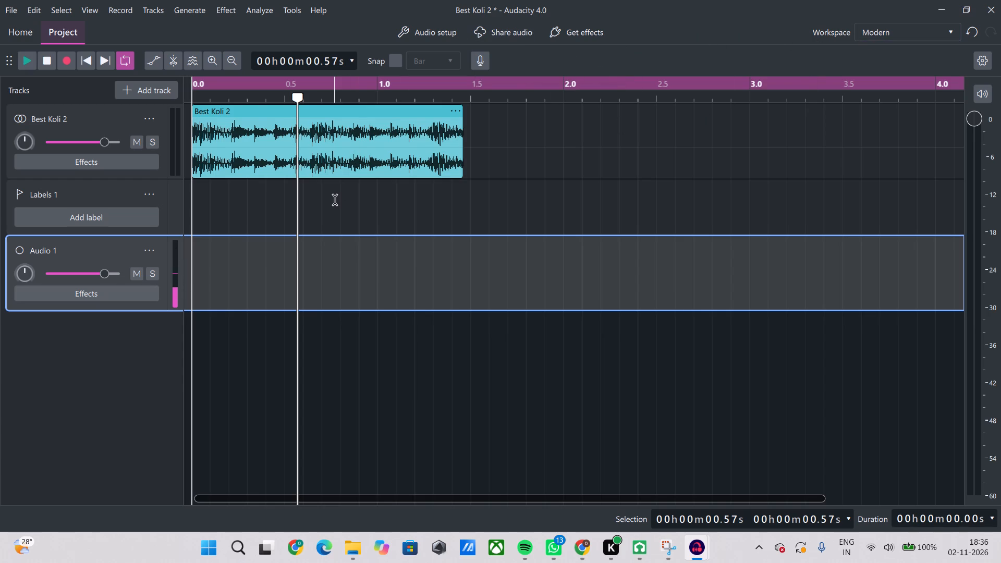
Save the project to the computer in the Aayush folder in Downloads as Best Koli 2 new, in Audacity 4 format.
key("ctrl+s")
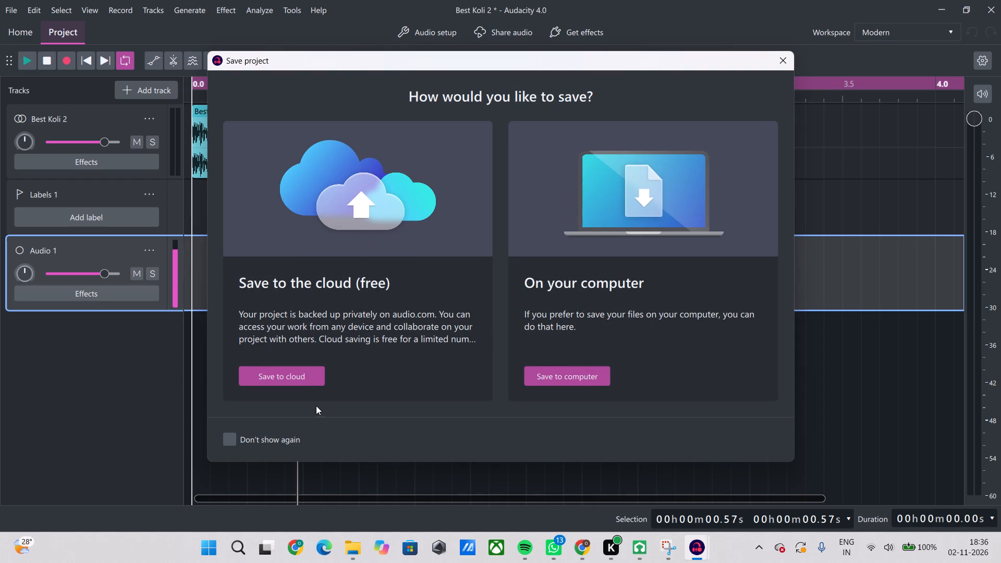
left_click(566, 380)
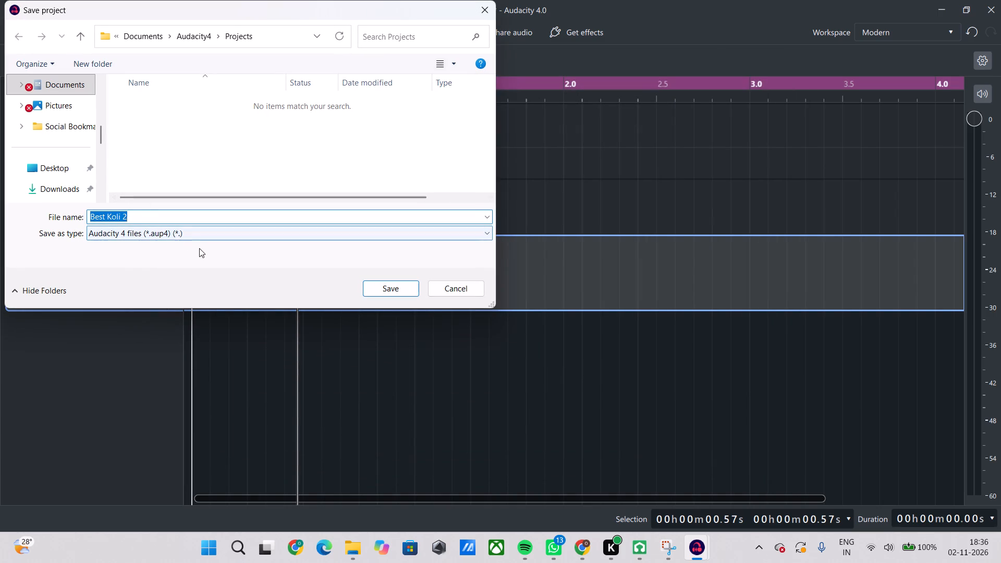
left_click(55, 189)
left_click(140, 131)
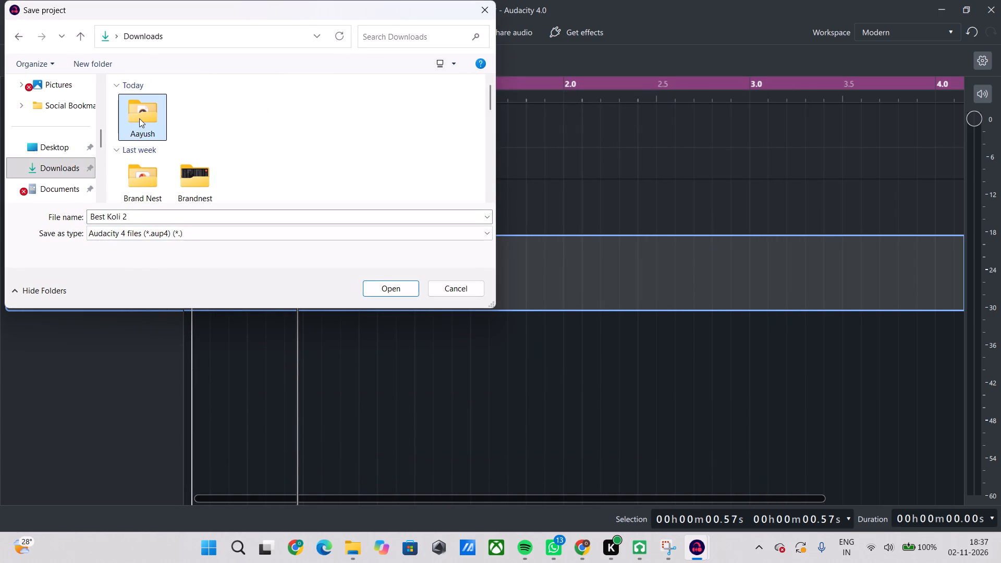
double_click(139, 118)
left_click(164, 239)
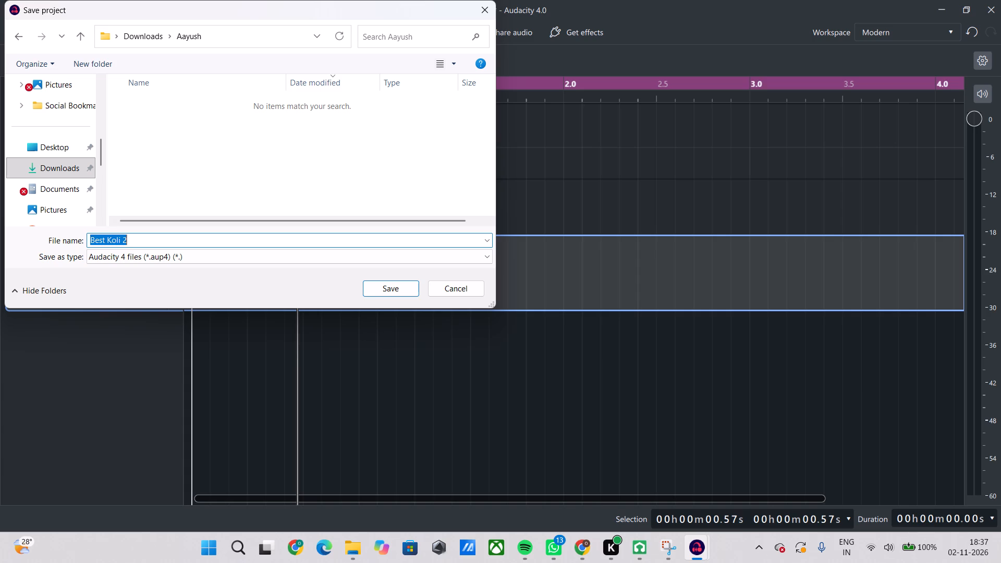
key("Right")
key("space")
type("new")
left_click(165, 258)
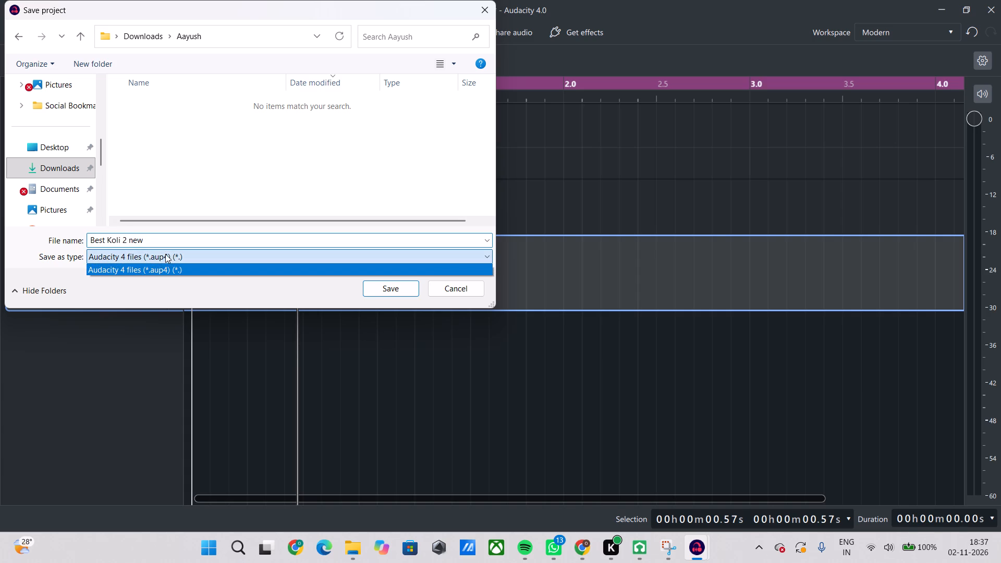
left_click(165, 255)
key("Return")
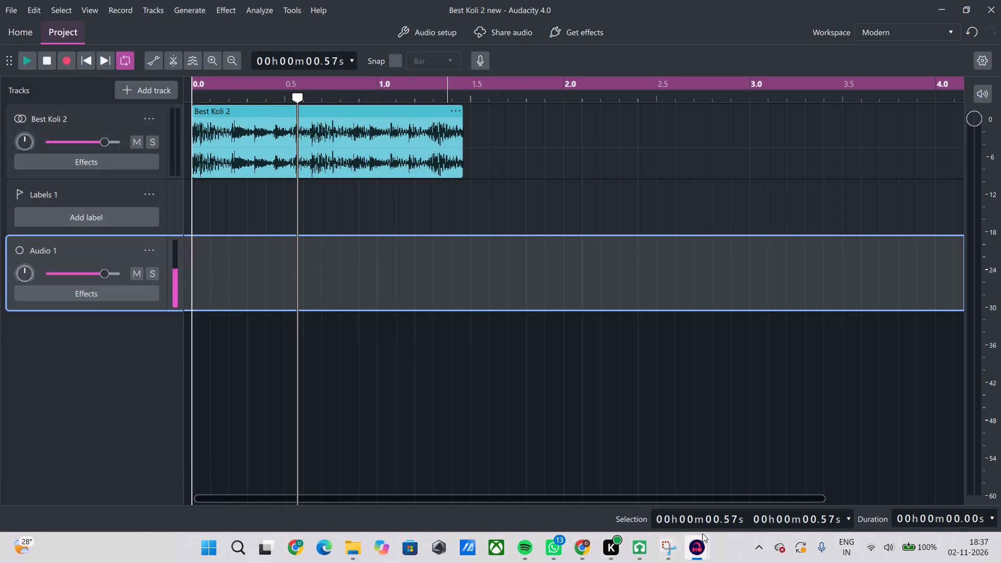
Switch to File Explorer and open the Aayush folder in Downloads to check for the saved project file.
left_click(704, 549)
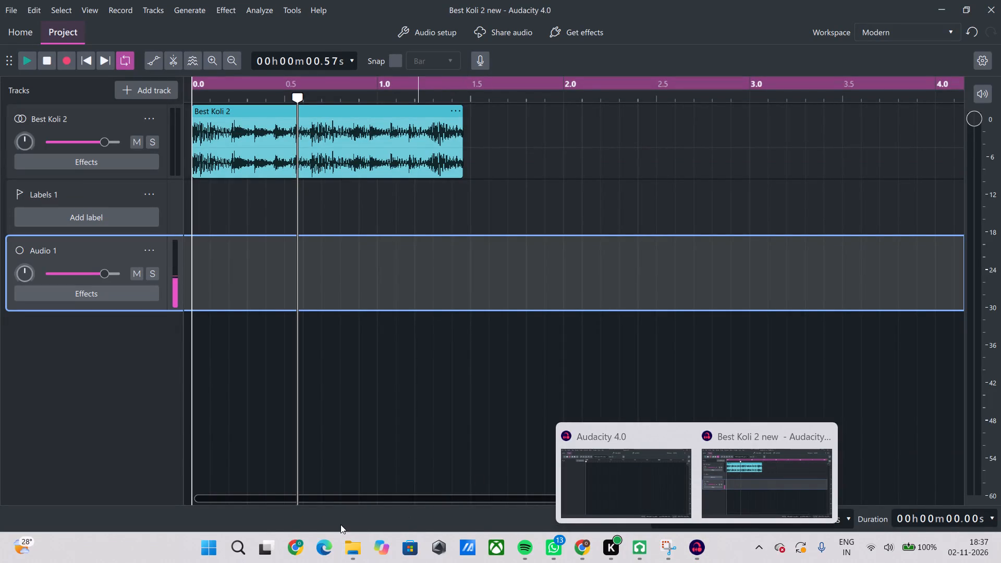
left_click(355, 550)
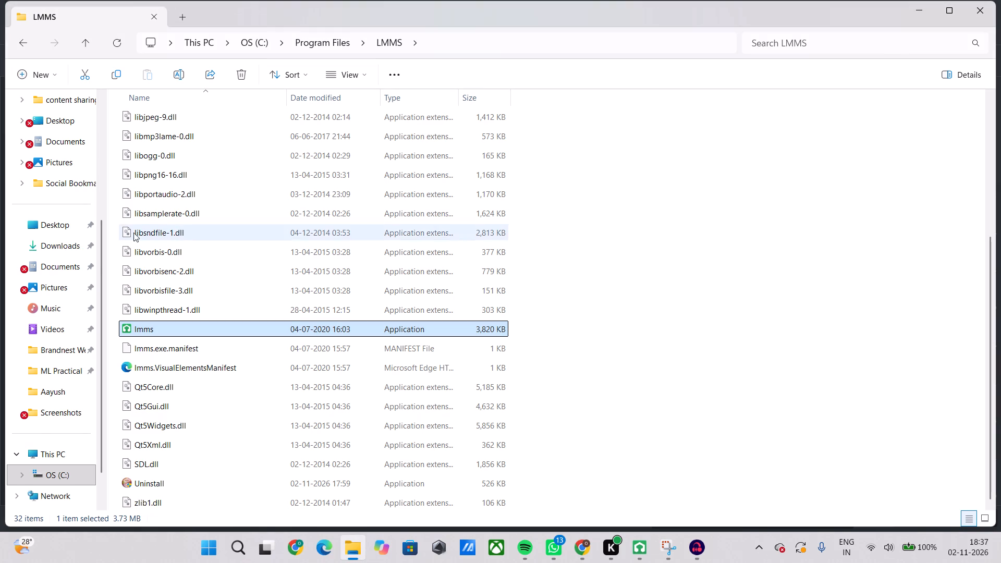
scroll(38, 427, "down", 2)
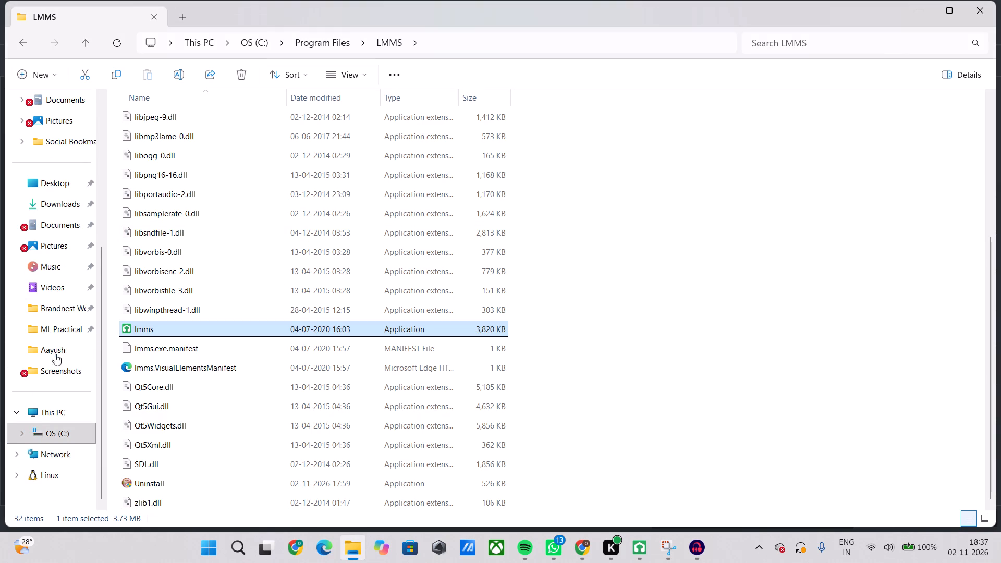
left_click(71, 199)
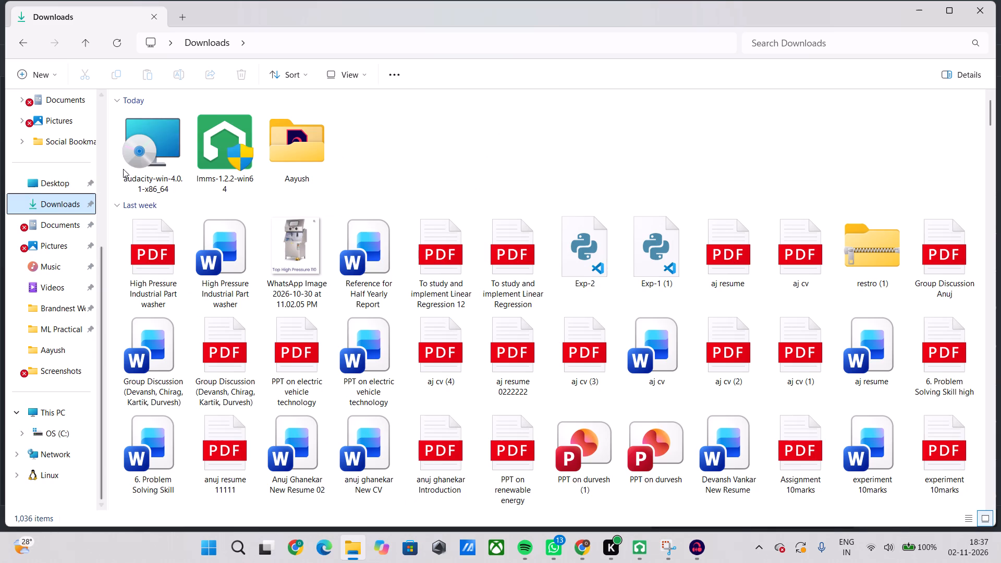
double_click(299, 157)
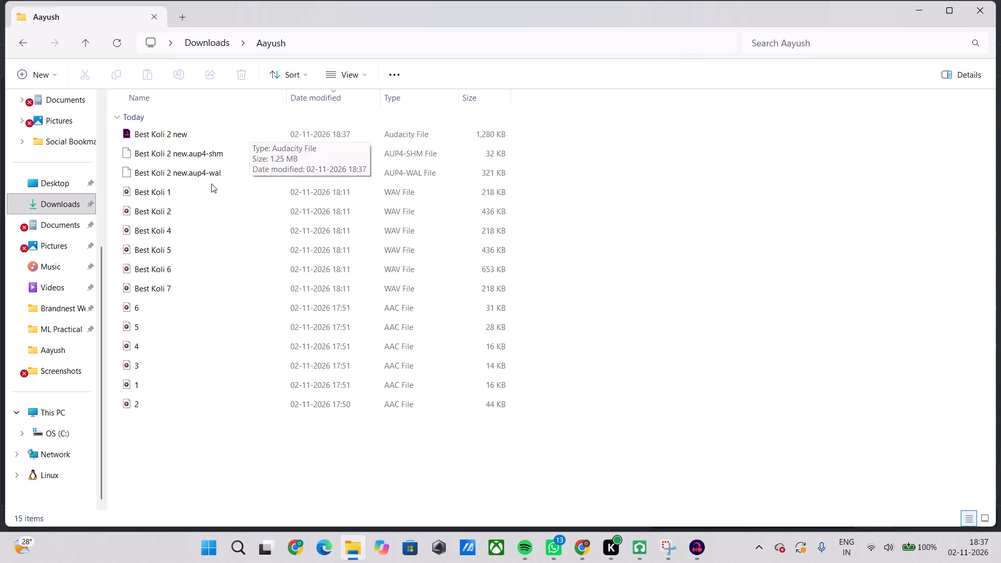
Copy the Best Koli 1 WAV file, look through the drives under This PC, and close File Explorer.
left_click(189, 198)
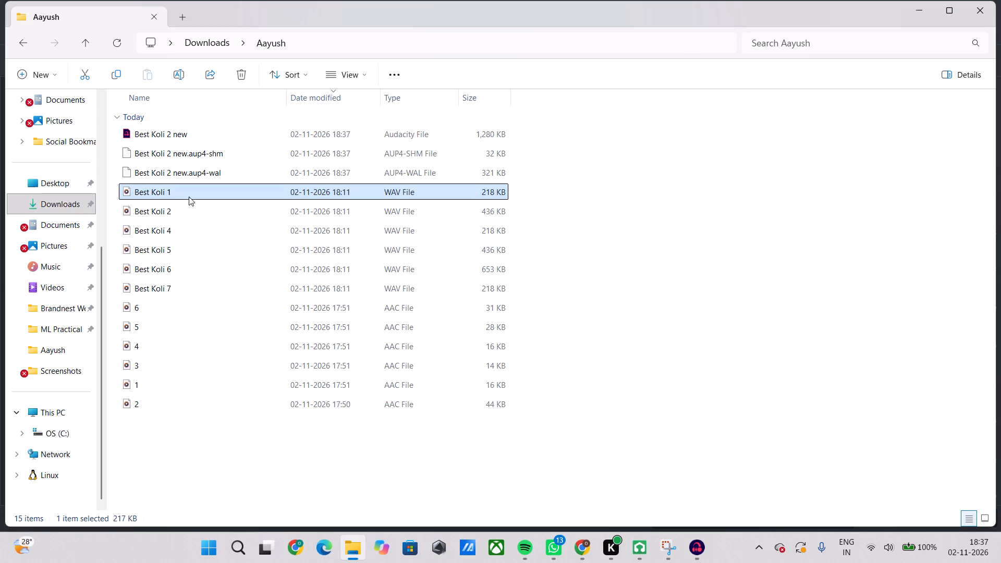
key("ctrl+c")
left_click_drag(177, 473, 175, 468)
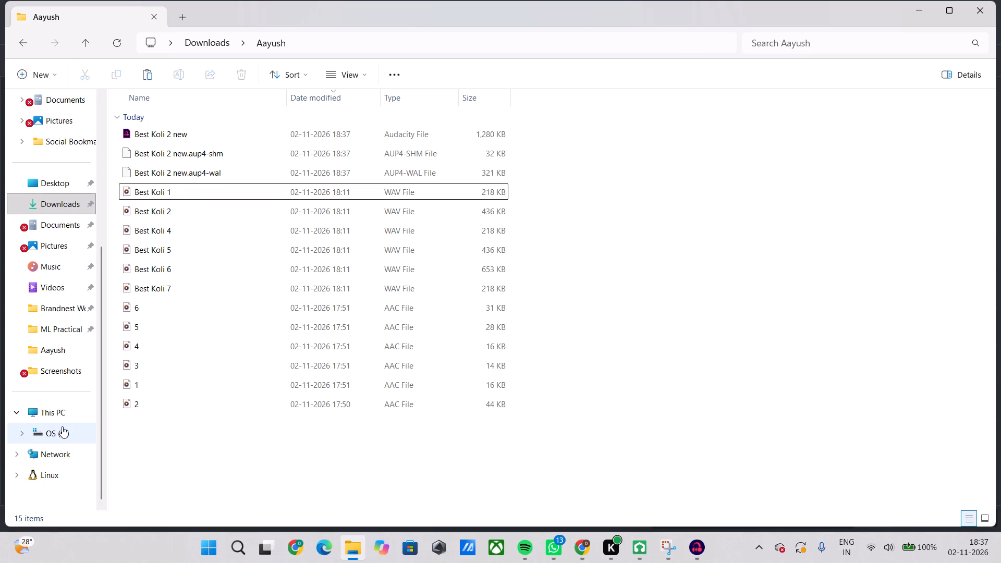
left_click(15, 419)
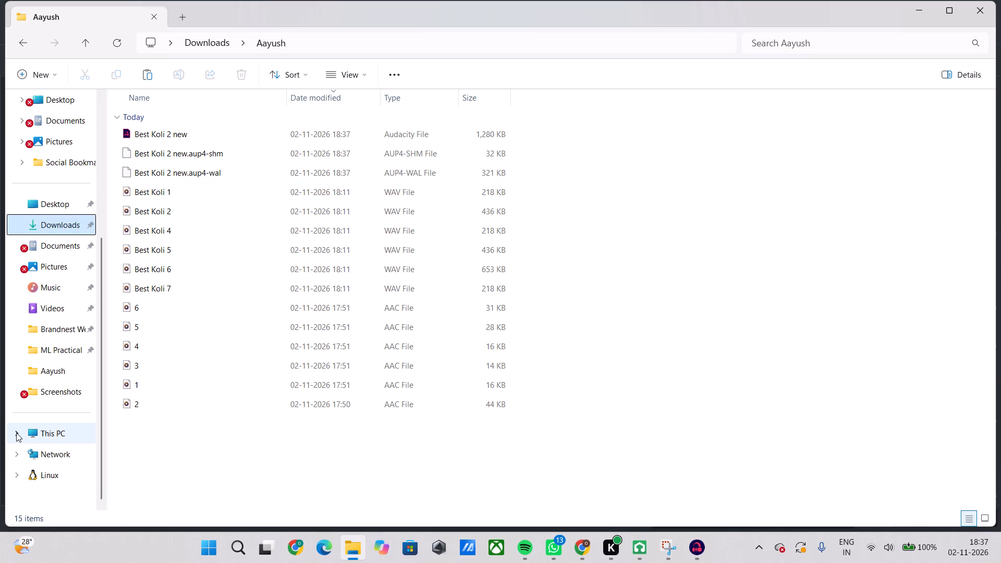
left_click(16, 433)
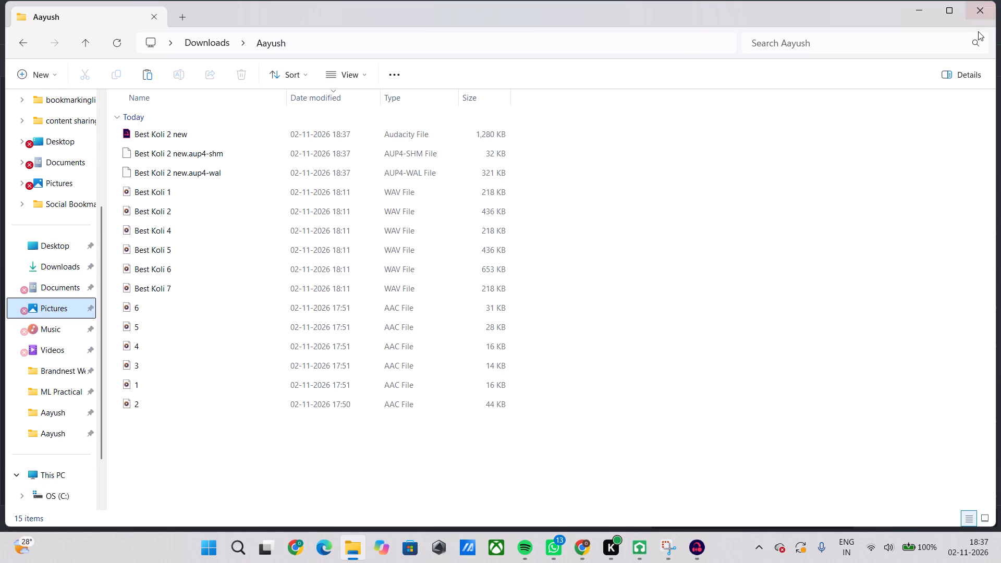
left_click(980, 17)
Close the Best Koli 2 new project and the empty Audacity window, without saving the empty project.
left_click(992, 10)
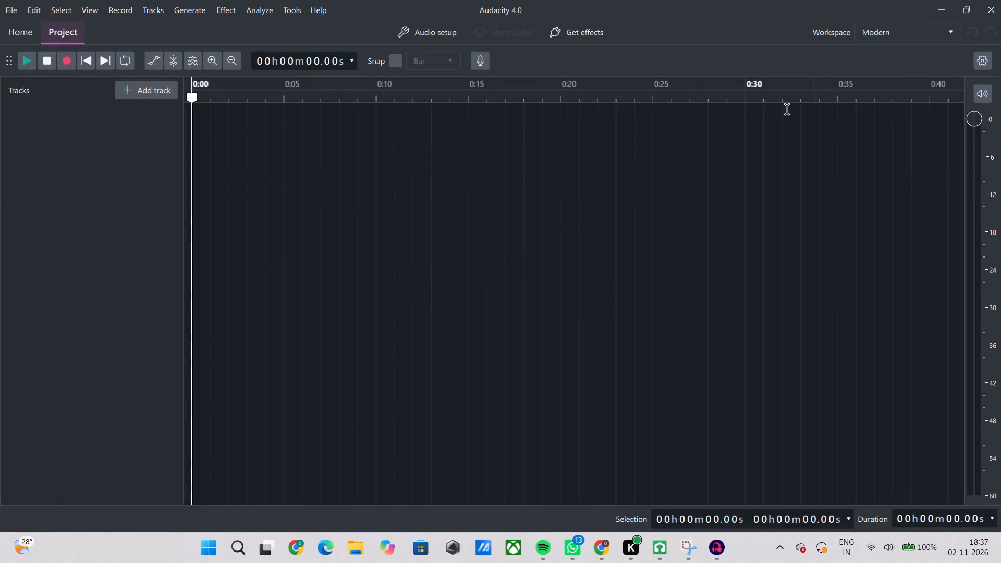
left_click(997, 14)
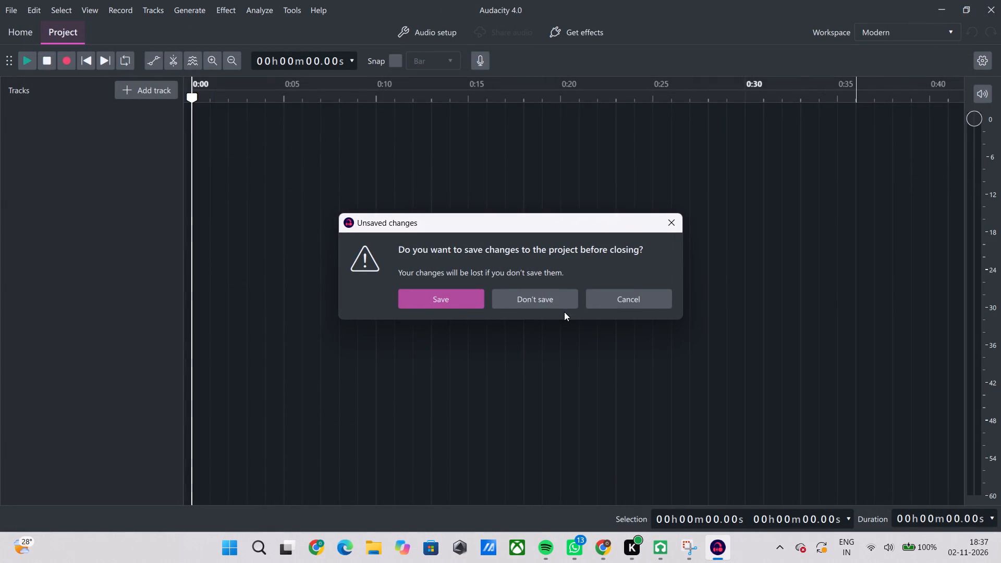
left_click(553, 296)
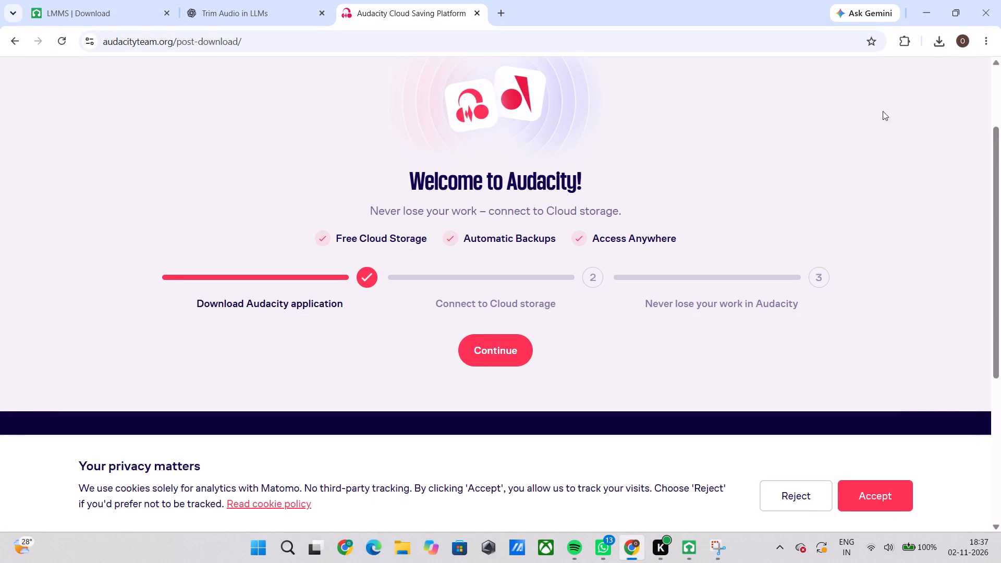
Close the Google Chrome window and the LMMS window.
left_click(993, 15)
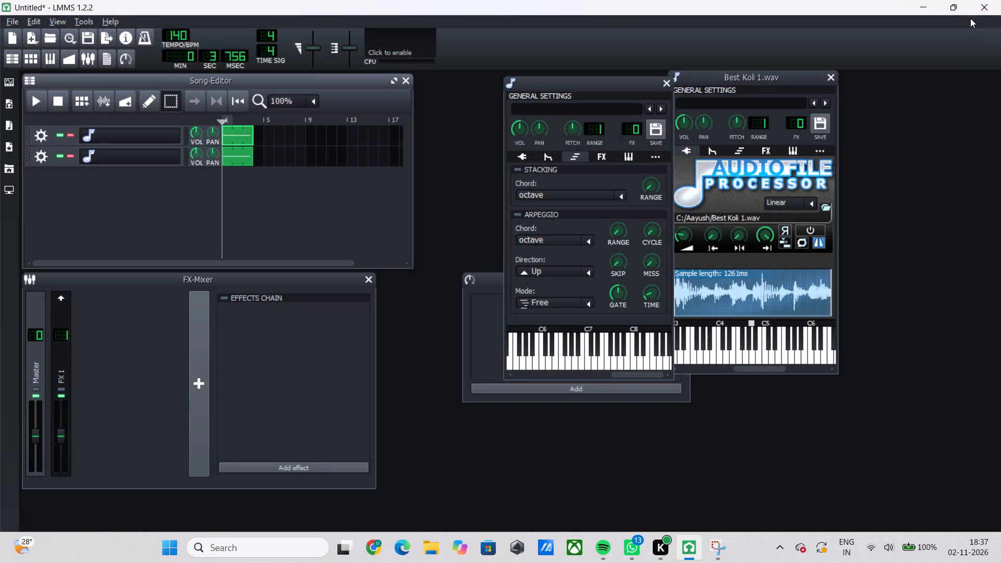
left_click(987, 2)
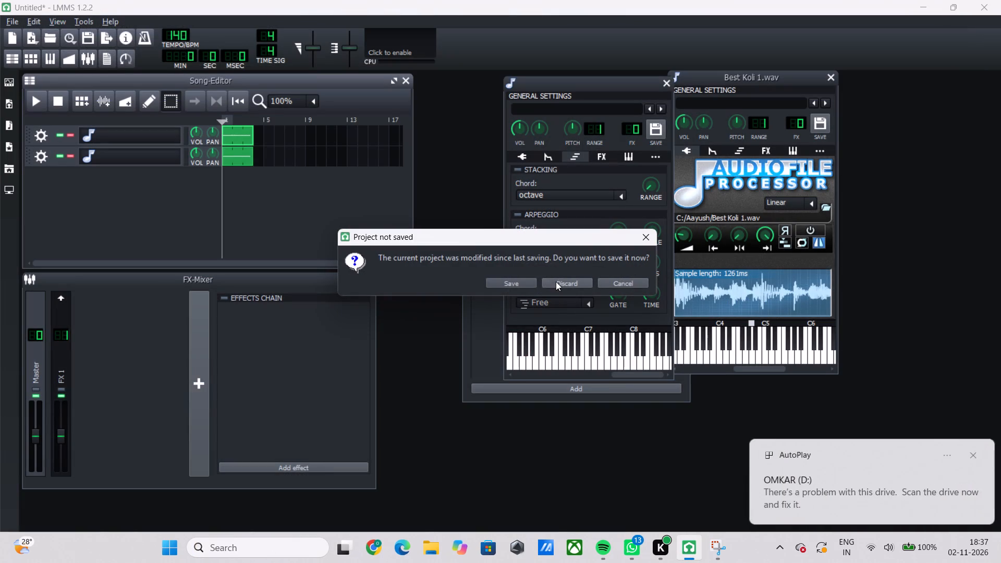